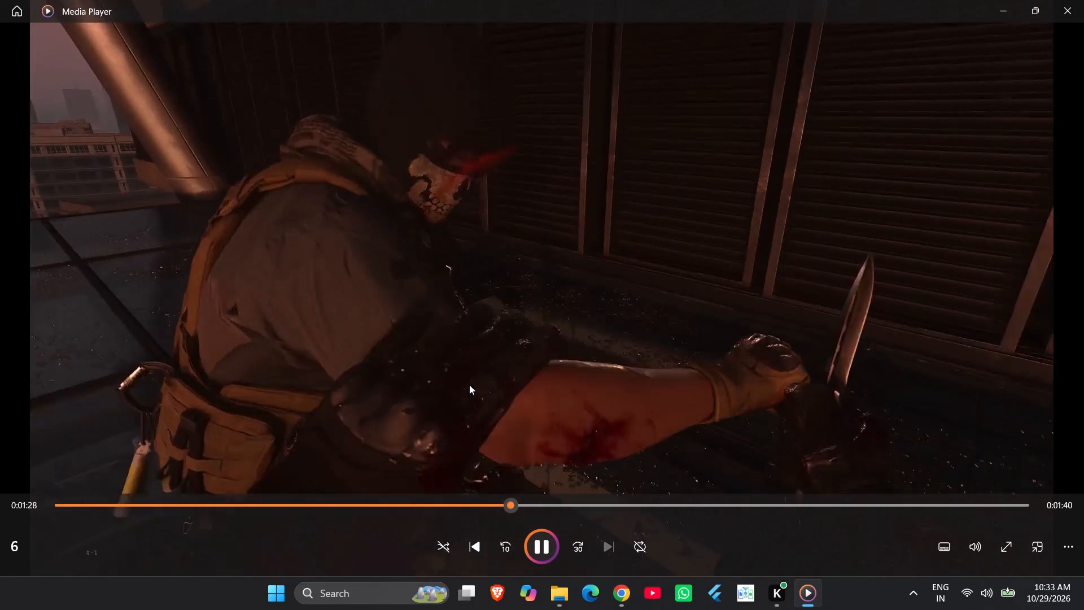
Review the footage of video 6 by skipping around the 1:30 to 1:47 part, and close the player.
{"action": "left_click", "coordinate": [605, 496]}
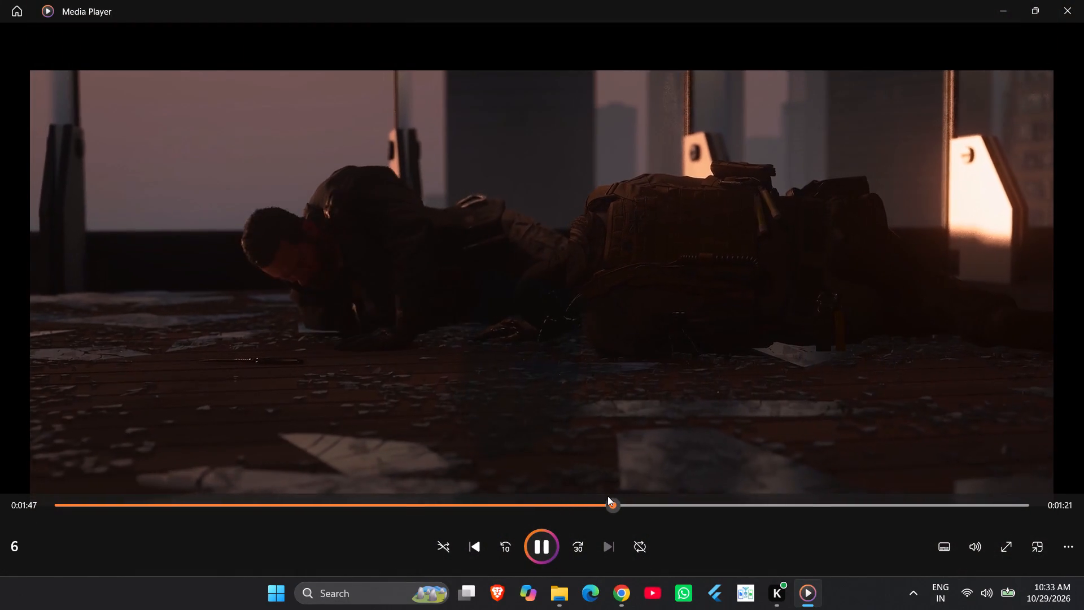
{"action": "left_click", "coordinate": [579, 508]}
{"action": "left_click", "coordinate": [567, 510]}
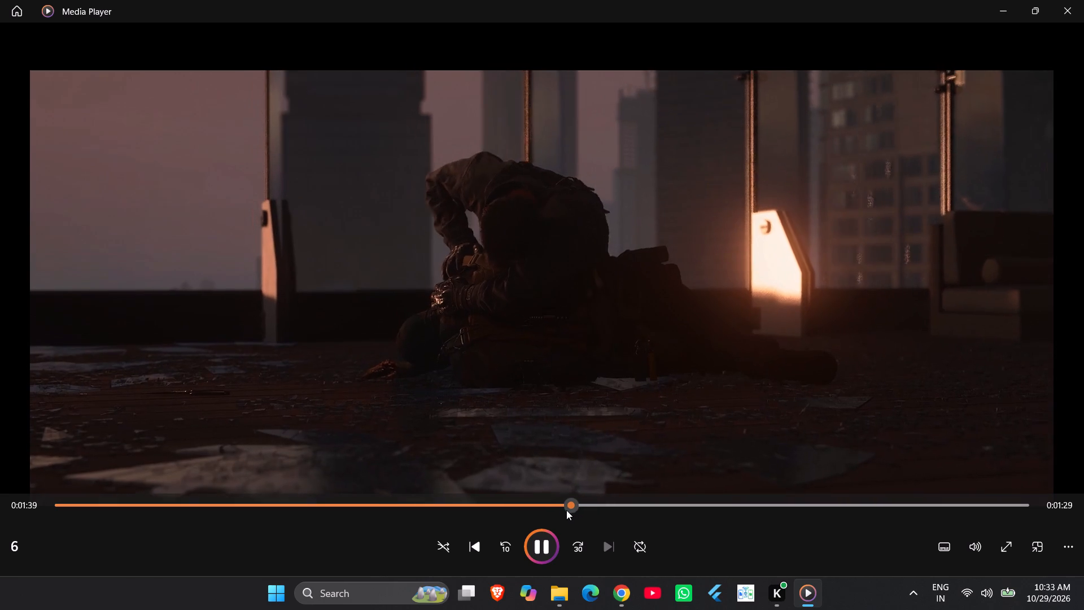
{"action": "left_click", "coordinate": [548, 512]}
{"action": "left_click", "coordinate": [539, 512]}
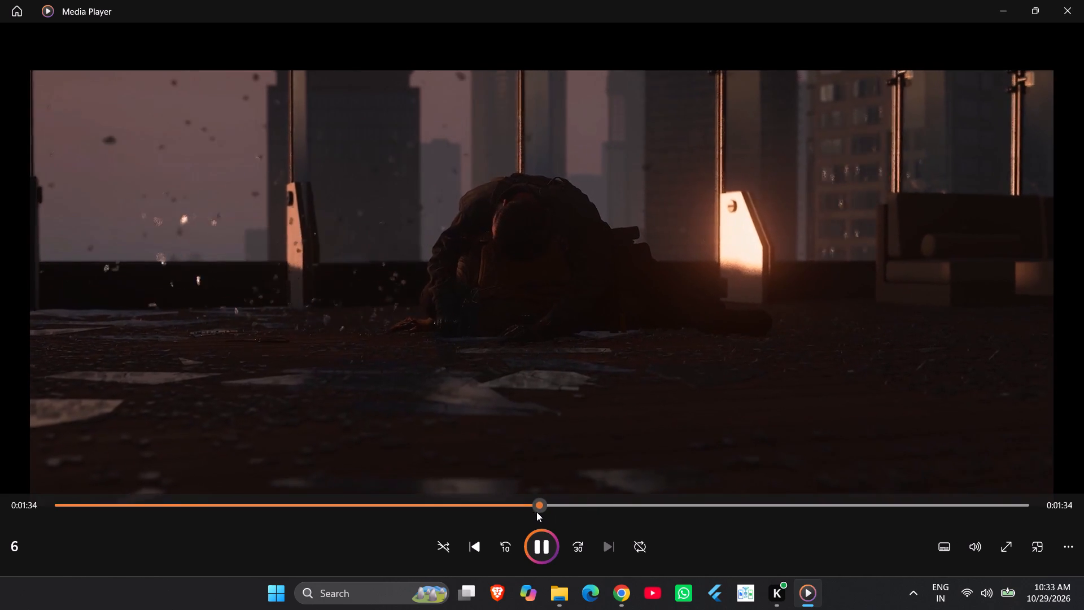
{"action": "left_click", "coordinate": [521, 510]}
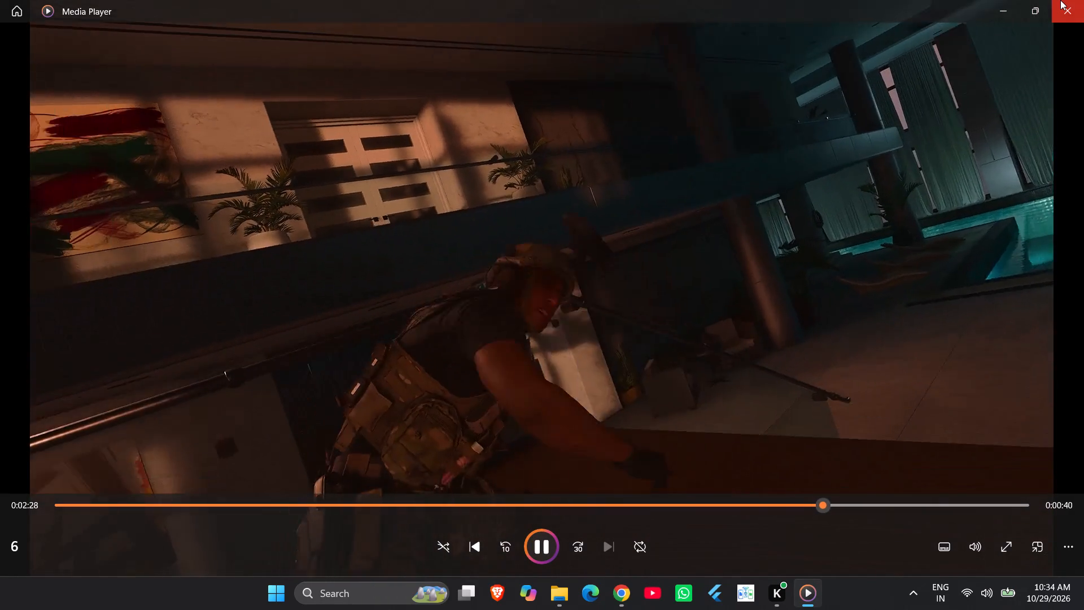
{"action": "left_click", "coordinate": [1060, 0]}
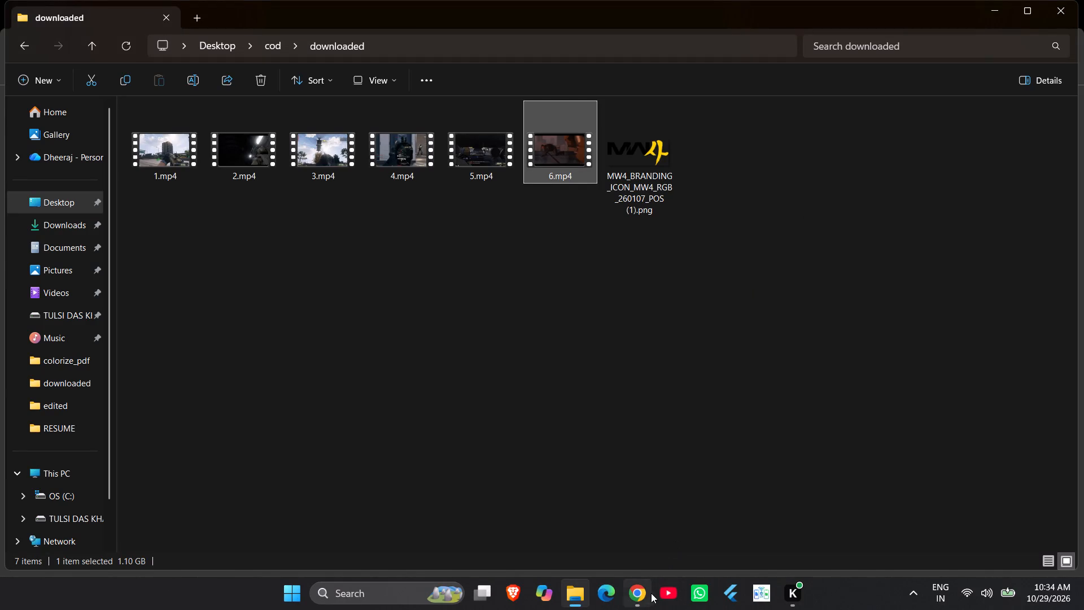
Switch to Chrome, find the Whop site by entering "whop", and open the Clipping Culture community.
{"action": "left_click", "coordinate": [646, 594]}
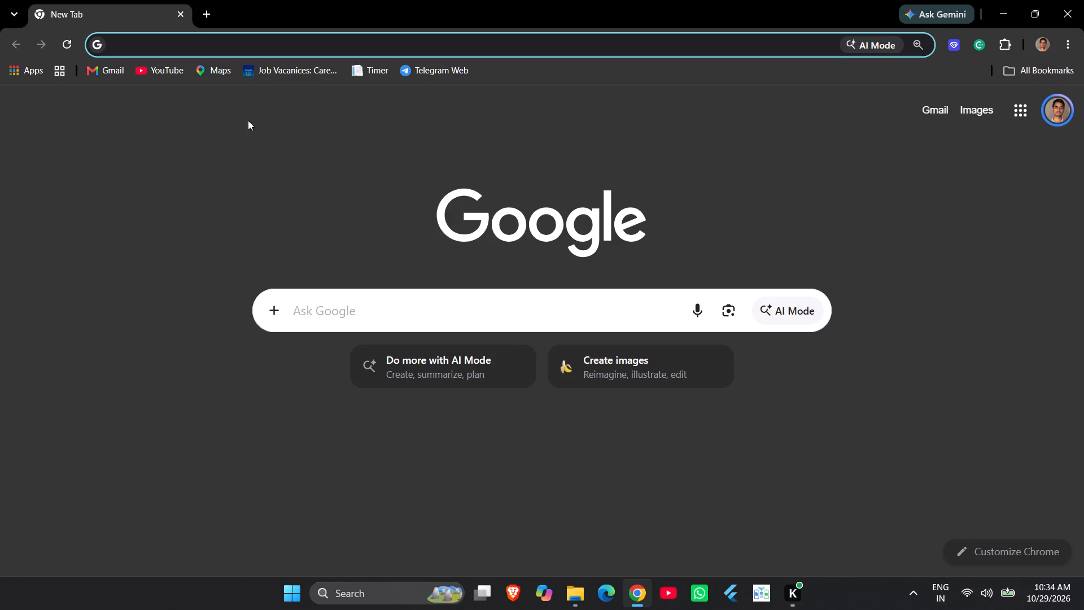
{"action": "type", "text": "whop"}
{"action": "key", "text": "Return"}
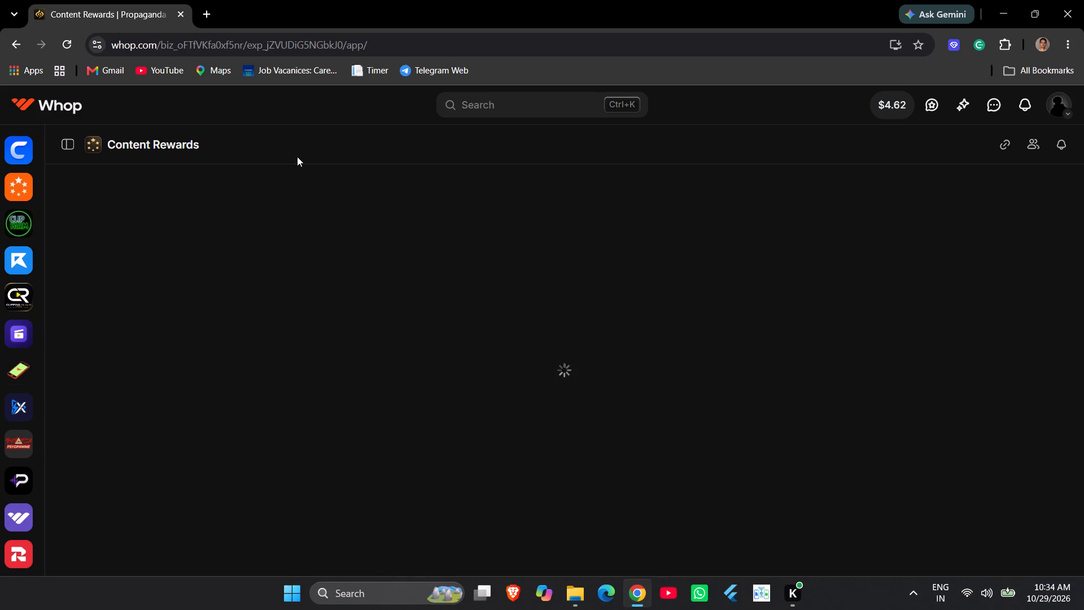
{"action": "left_click", "coordinate": [17, 163]}
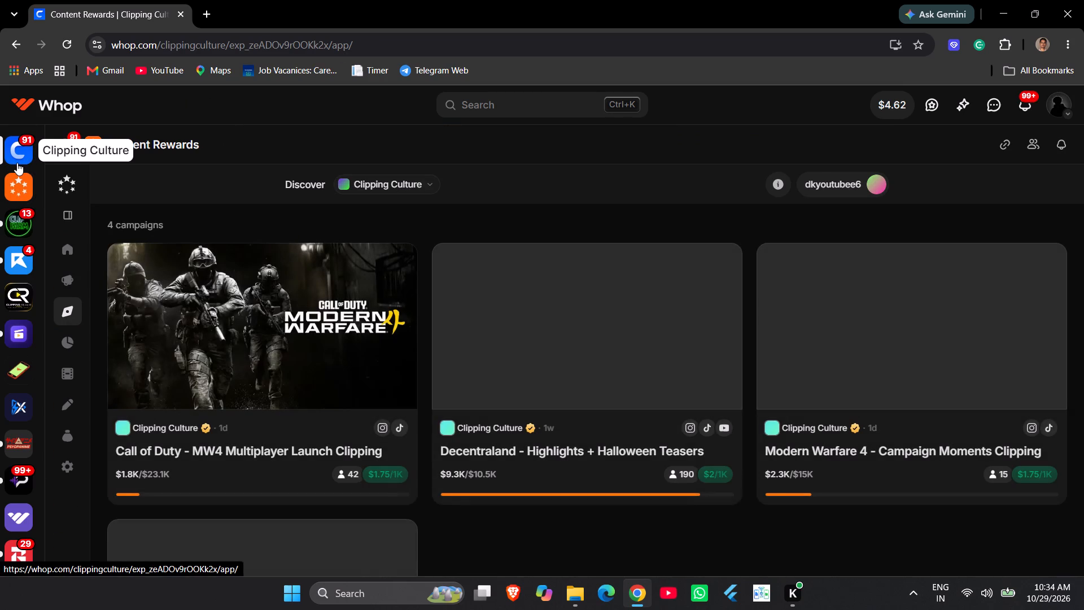
Open the Modern Warfare 4 - Campaign Moments Clipping campaign and its Google Doc reference material.
{"action": "scroll", "coordinate": [276, 177], "scroll_direction": "down", "scroll_amount": 3}
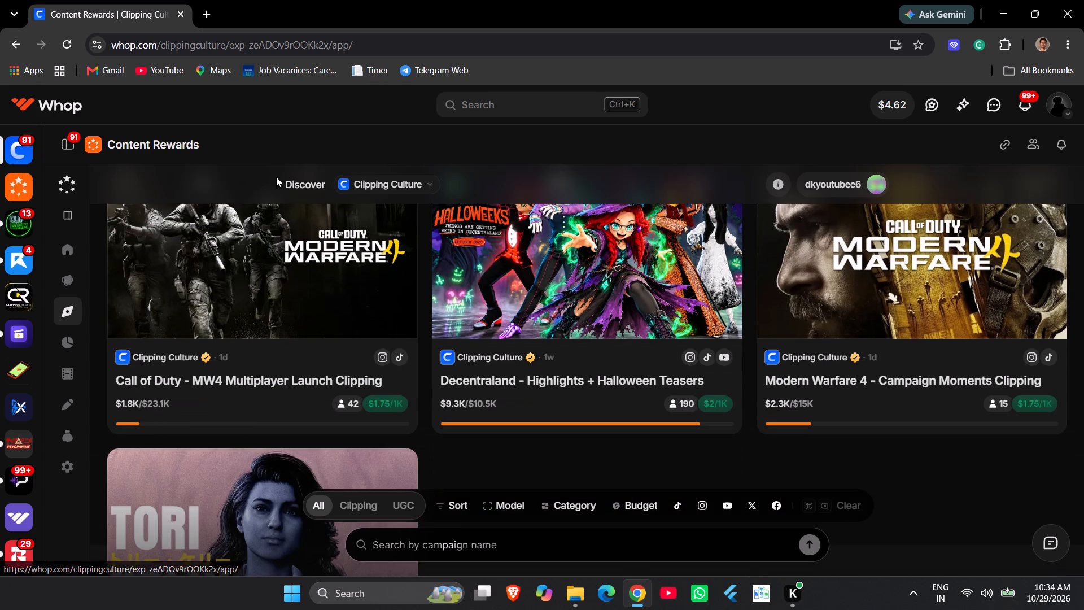
{"action": "left_click", "coordinate": [869, 397]}
{"action": "scroll", "coordinate": [465, 271], "scroll_direction": "down", "scroll_amount": 6}
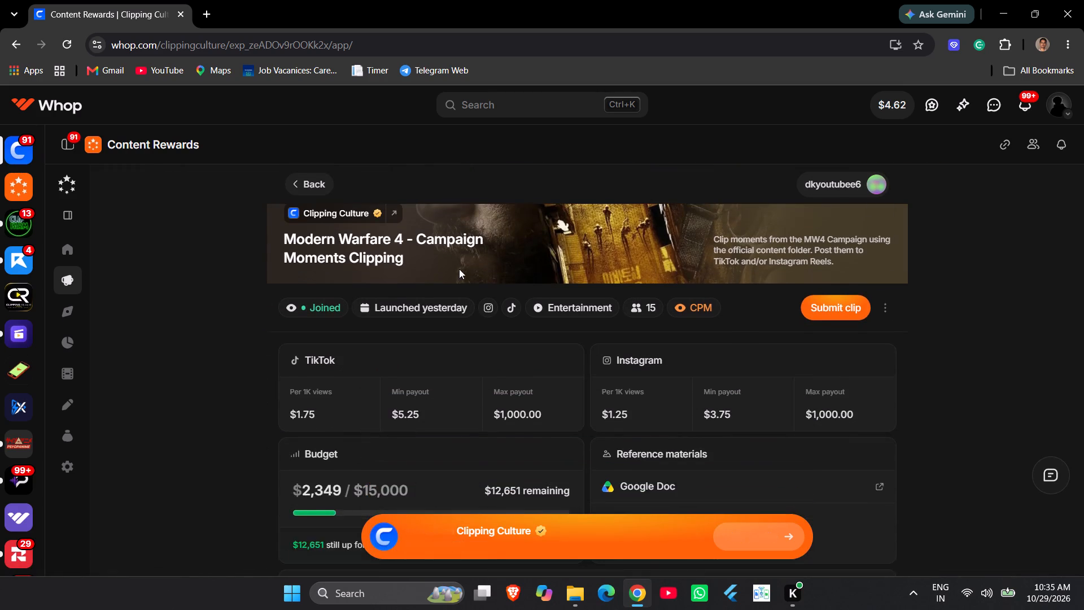
{"action": "scroll", "coordinate": [458, 268], "scroll_direction": "down", "scroll_amount": 6}
{"action": "left_click", "coordinate": [617, 339]}
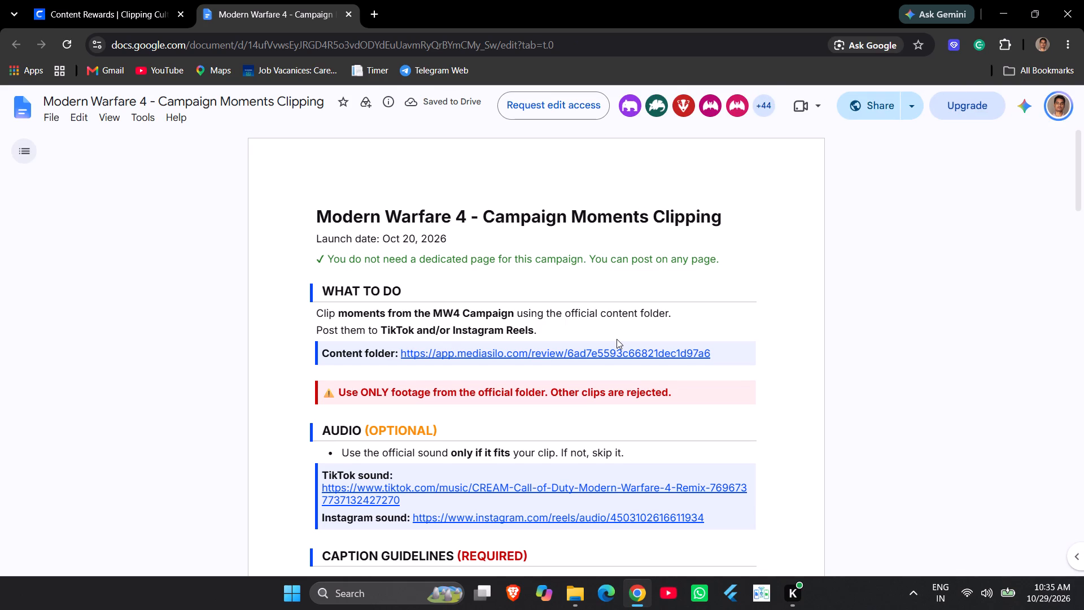
Read the campaign brief's what-to-do, audio and caption guidelines sections in the Google Doc.
{"action": "scroll", "coordinate": [617, 339], "scroll_direction": "down", "scroll_amount": 8}
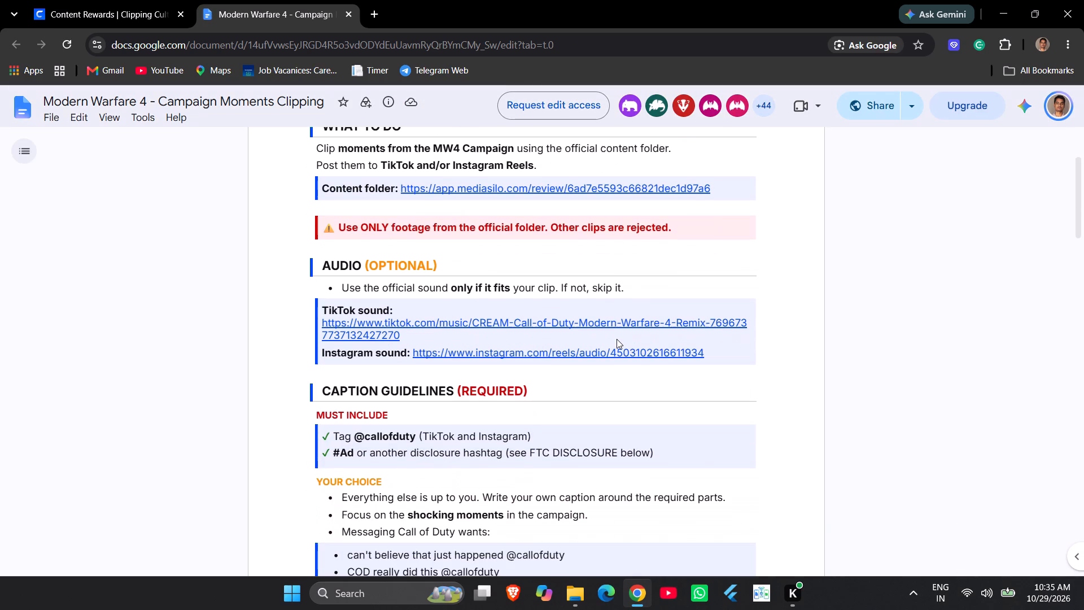
{"action": "scroll", "coordinate": [617, 339], "scroll_direction": "down", "scroll_amount": 6}
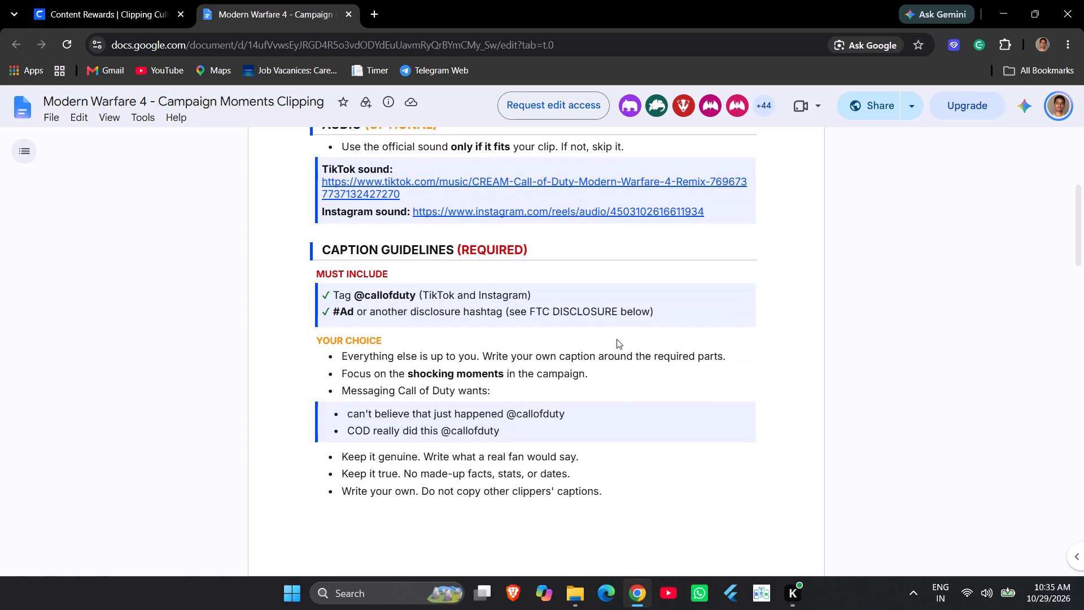
{"action": "scroll", "coordinate": [617, 339], "scroll_direction": "down", "scroll_amount": 2}
{"action": "scroll", "coordinate": [617, 339], "scroll_direction": "up", "scroll_amount": 3}
{"action": "scroll", "coordinate": [617, 339], "scroll_direction": "down", "scroll_amount": 1}
{"action": "scroll", "coordinate": [617, 339], "scroll_direction": "up", "scroll_amount": 1}
{"action": "scroll", "coordinate": [617, 339], "scroll_direction": "down", "scroll_amount": 2}
{"action": "scroll", "coordinate": [617, 339], "scroll_direction": "up", "scroll_amount": 3}
Read the brief's FTC disclosure, on-screen text, editing guidelines and requirements sections.
{"action": "scroll", "coordinate": [617, 339], "scroll_direction": "down", "scroll_amount": 20}
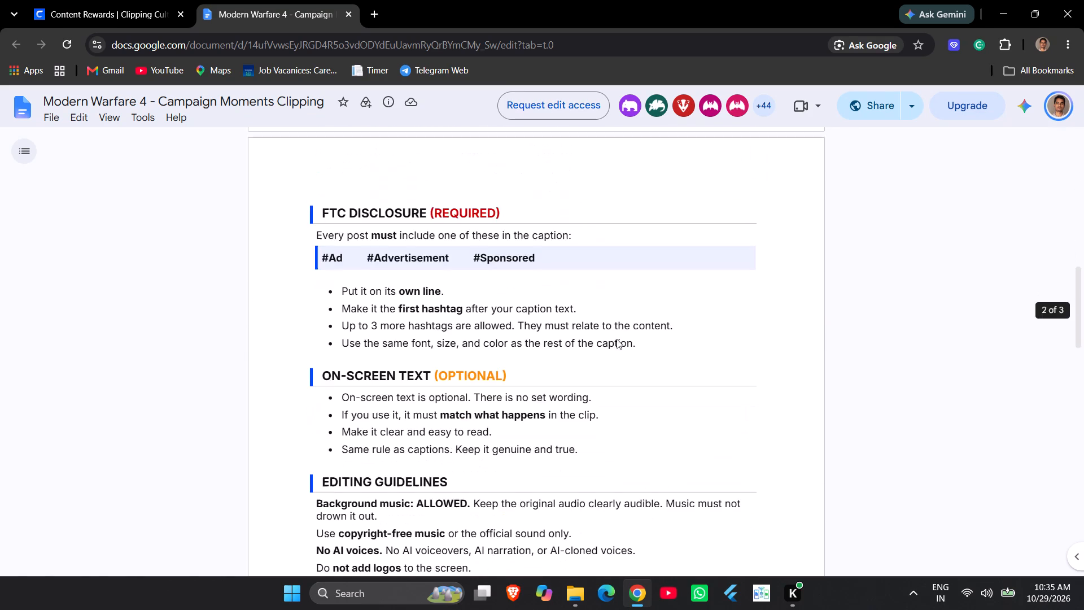
{"action": "scroll", "coordinate": [617, 339], "scroll_direction": "down", "scroll_amount": 3}
{"action": "scroll", "coordinate": [617, 339], "scroll_direction": "up", "scroll_amount": 1}
{"action": "scroll", "coordinate": [617, 339], "scroll_direction": "down", "scroll_amount": 12}
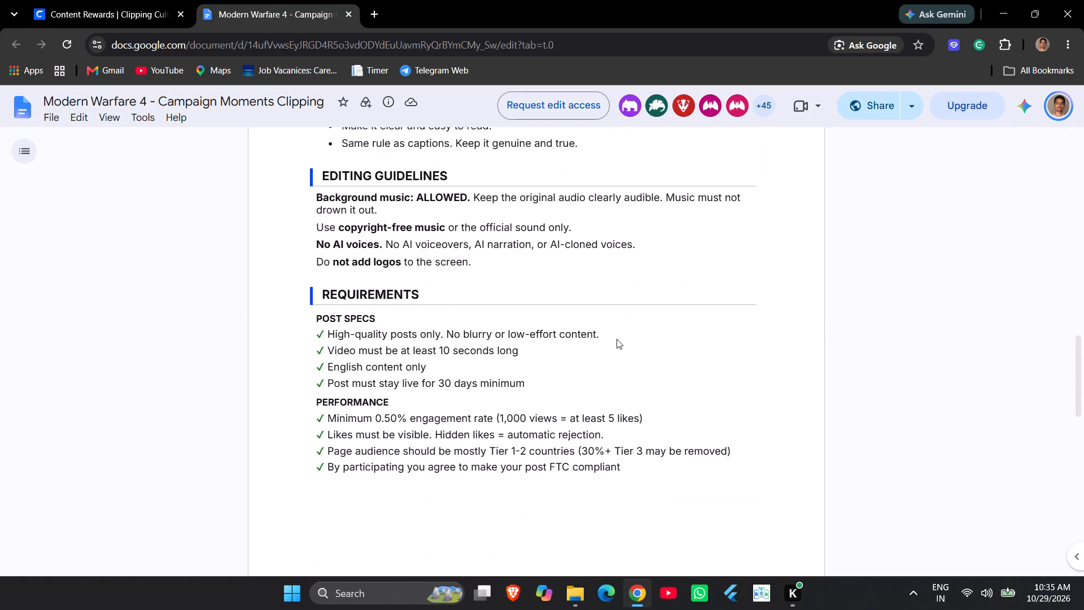
Read the Requirements and Not Allowed sections of the Modern Warfare 4 - Campaign Moments Clipping brief.
{"action": "scroll", "coordinate": [617, 339], "scroll_direction": "down", "scroll_amount": 3}
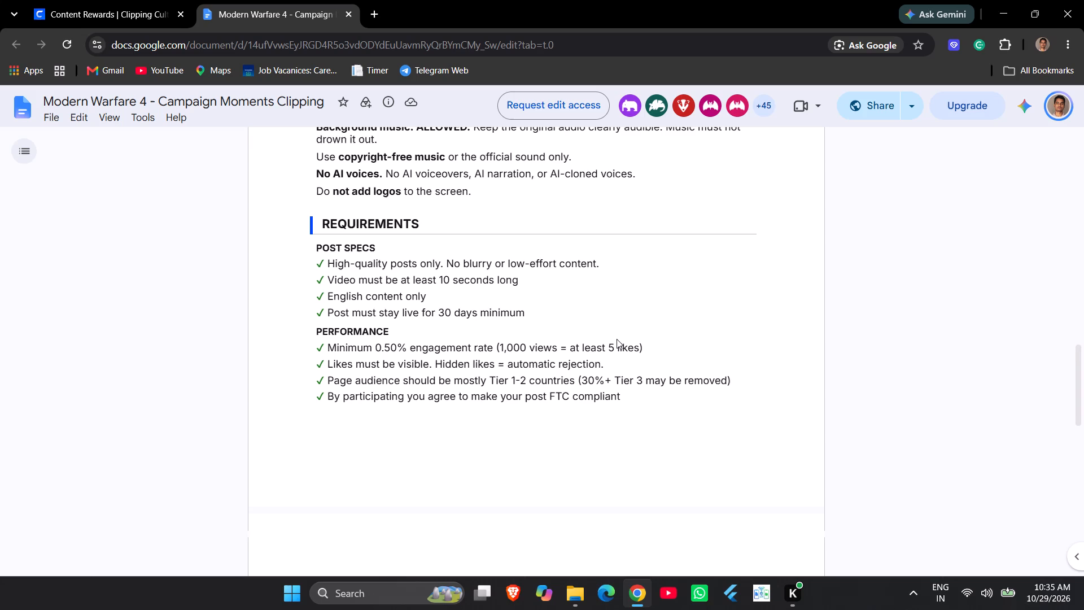
{"action": "scroll", "coordinate": [617, 339], "scroll_direction": "down", "scroll_amount": 3}
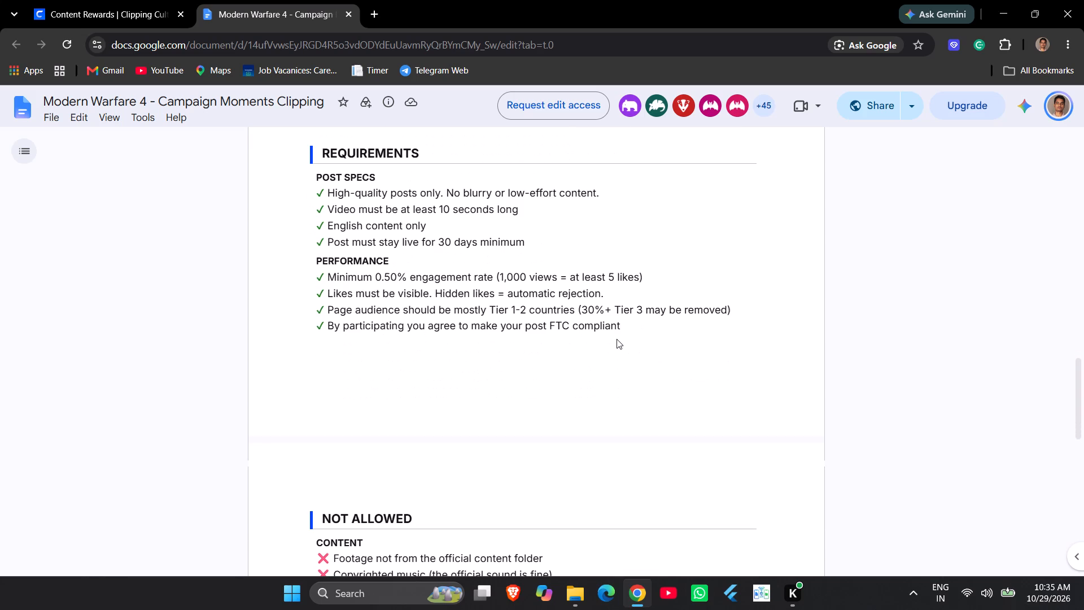
{"action": "scroll", "coordinate": [617, 339], "scroll_direction": "down", "scroll_amount": 6}
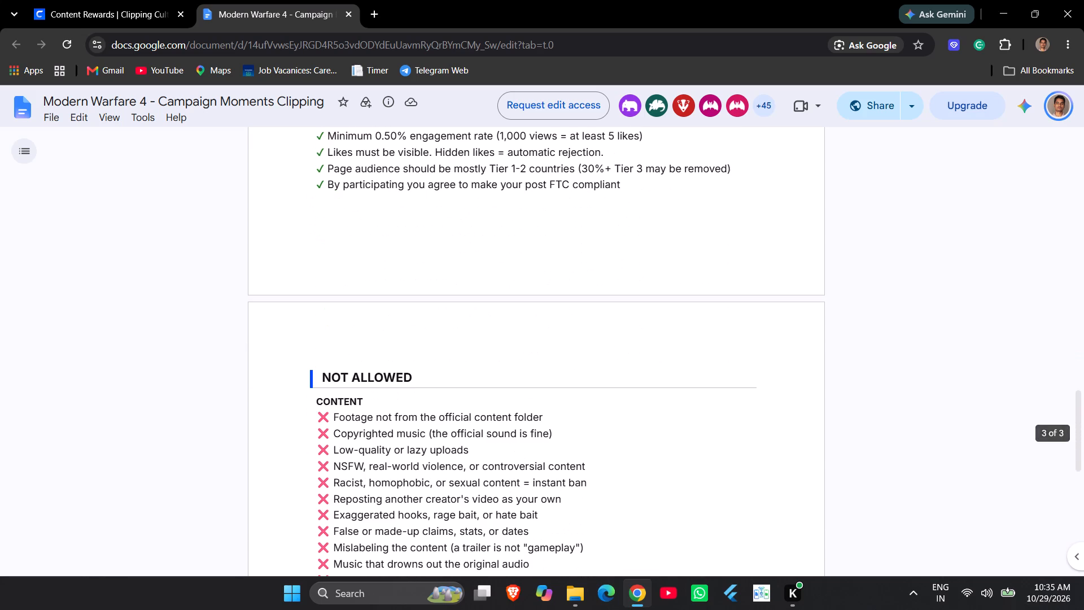
{"action": "scroll", "coordinate": [552, 241], "scroll_direction": "up", "scroll_amount": 1}
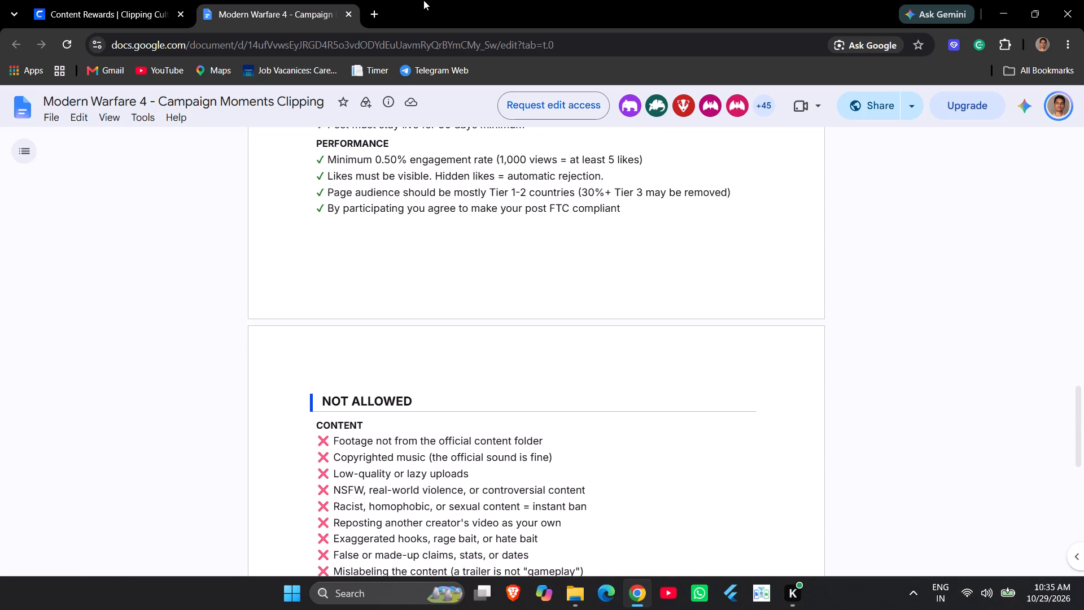
{"action": "scroll", "coordinate": [409, 178], "scroll_direction": "down", "scroll_amount": 9}
{"action": "scroll", "coordinate": [424, 260], "scroll_direction": "down", "scroll_amount": 1}
{"action": "scroll", "coordinate": [430, 287], "scroll_direction": "up", "scroll_amount": 1}
{"action": "scroll", "coordinate": [433, 297], "scroll_direction": "down", "scroll_amount": 2}
{"action": "scroll", "coordinate": [438, 316], "scroll_direction": "up", "scroll_amount": 1}
{"action": "scroll", "coordinate": [439, 321], "scroll_direction": "down", "scroll_amount": 5}
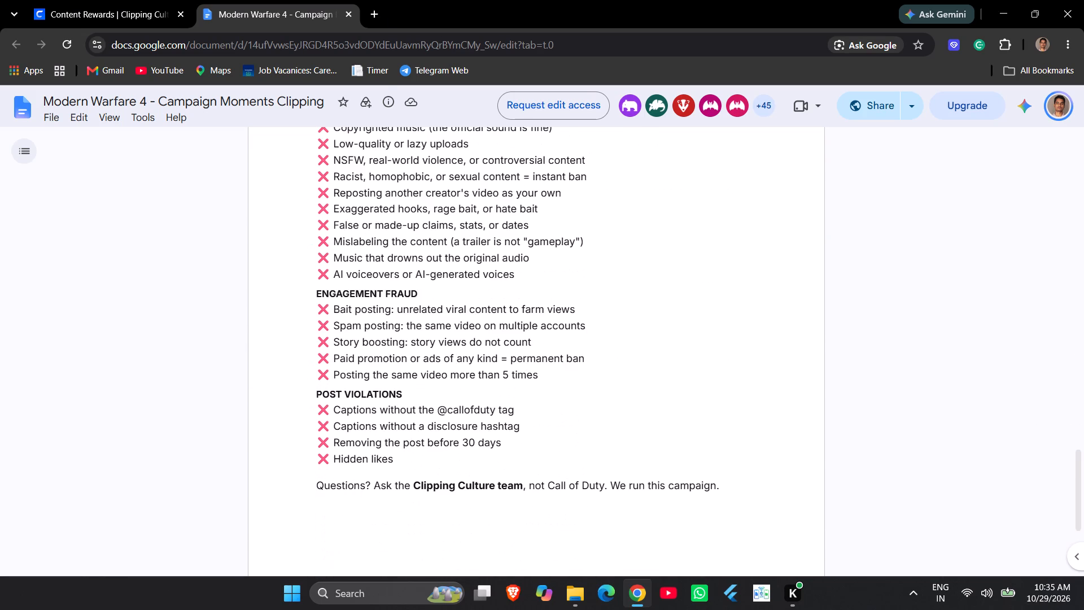
Find and launch Microsoft Clipchamp using the search term "cli".
{"action": "left_click", "coordinate": [408, 598]}
{"action": "type", "text": "cli"}
{"action": "key", "text": "Return"}
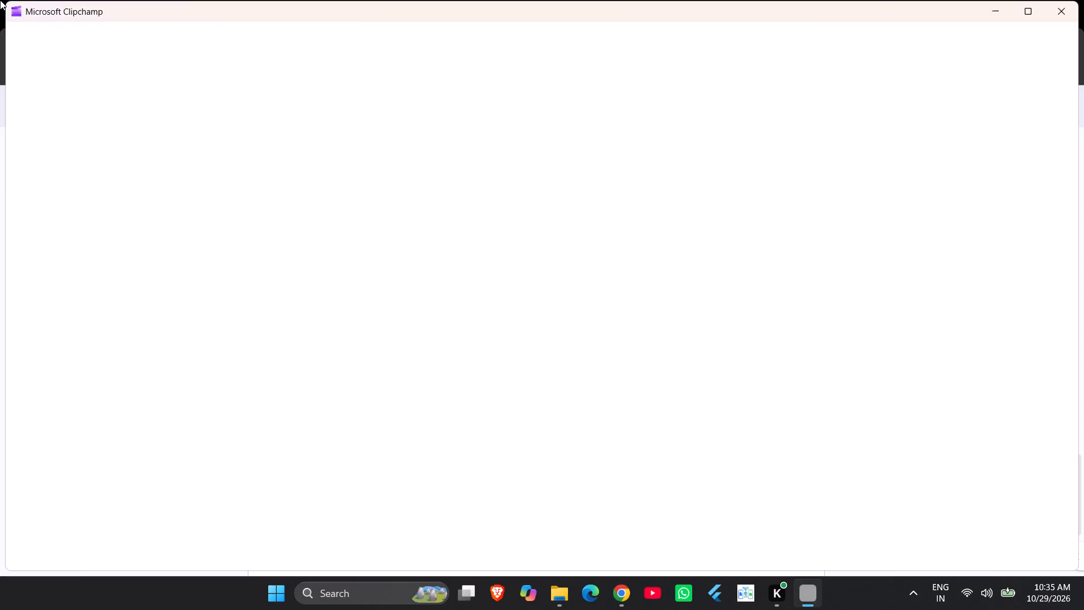
Adjust the display brightness to a low level in the system quick settings.
{"action": "left_click", "coordinate": [985, 587]}
{"action": "left_click", "coordinate": [907, 471]}
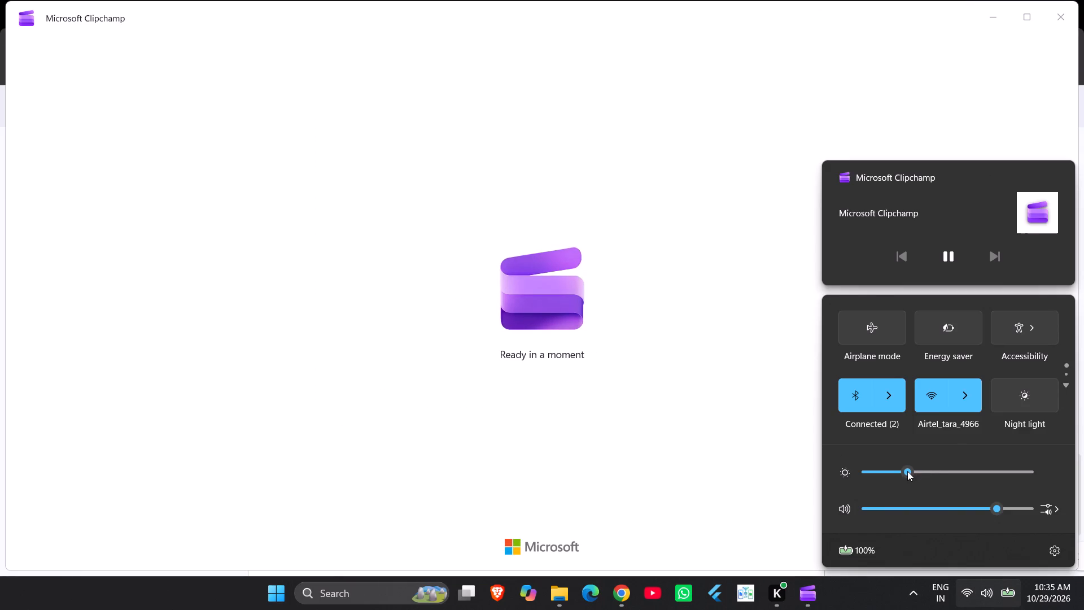
{"action": "left_click", "coordinate": [896, 477]}
{"action": "left_click", "coordinate": [982, 607]}
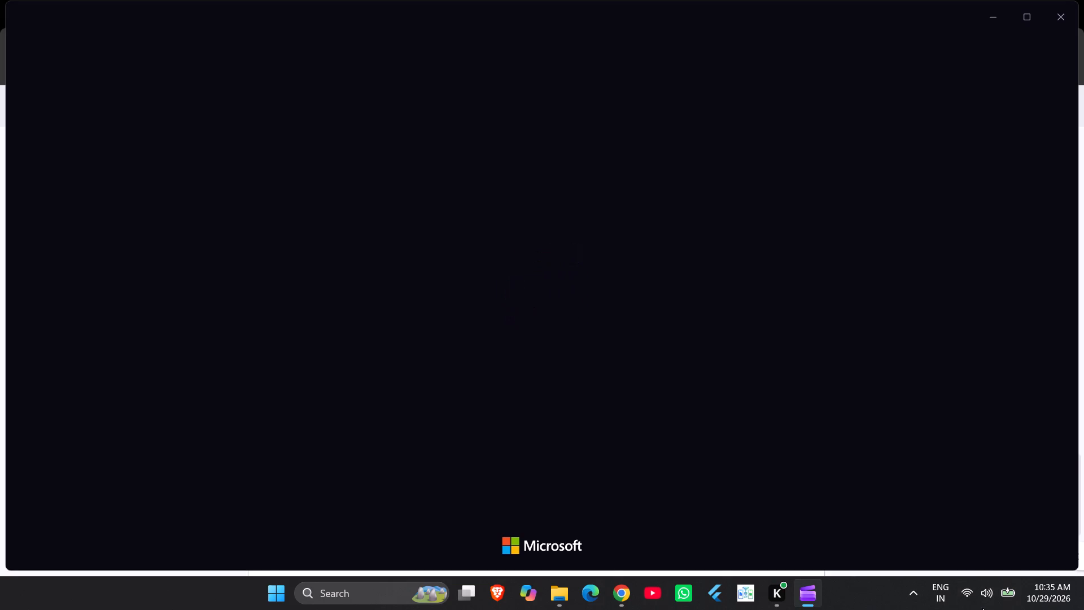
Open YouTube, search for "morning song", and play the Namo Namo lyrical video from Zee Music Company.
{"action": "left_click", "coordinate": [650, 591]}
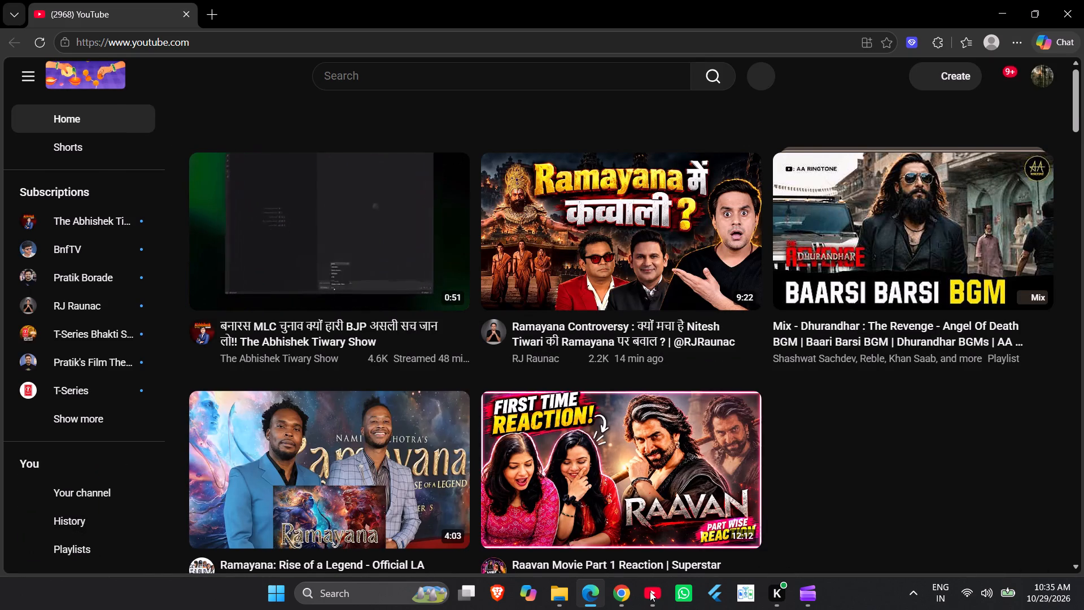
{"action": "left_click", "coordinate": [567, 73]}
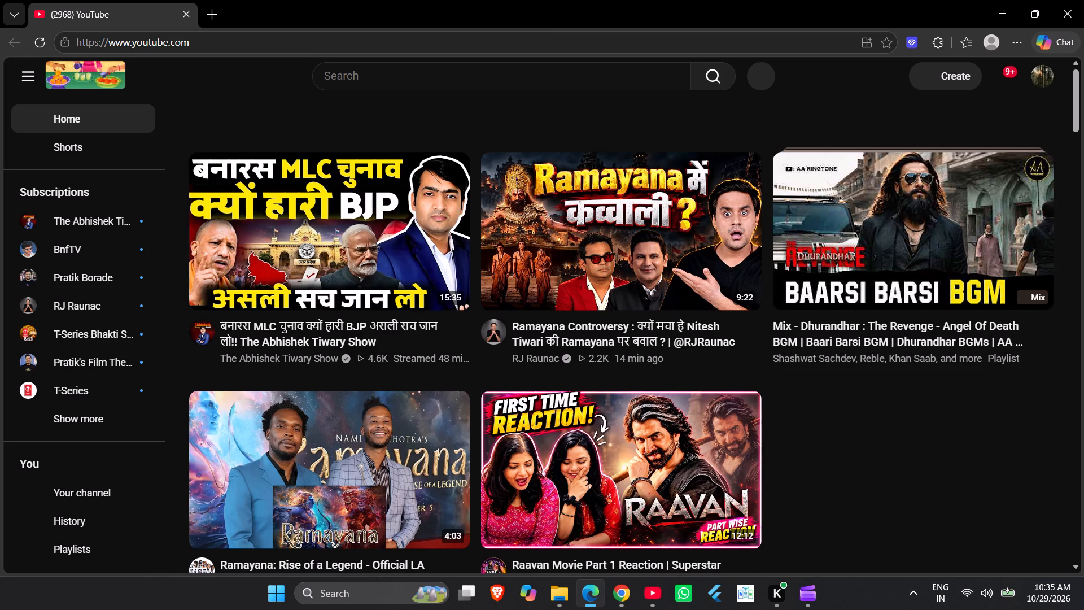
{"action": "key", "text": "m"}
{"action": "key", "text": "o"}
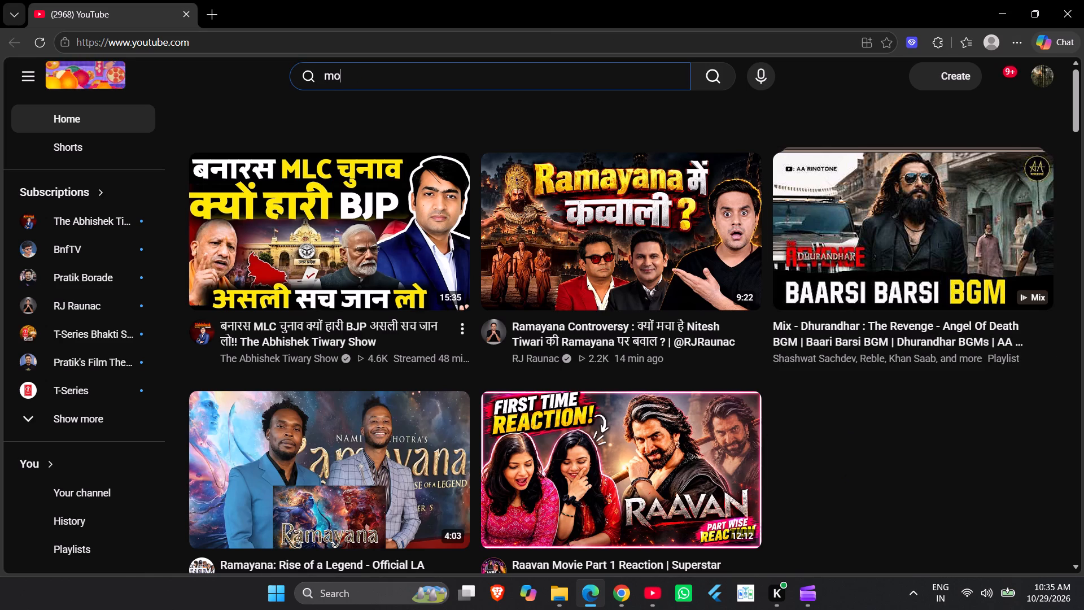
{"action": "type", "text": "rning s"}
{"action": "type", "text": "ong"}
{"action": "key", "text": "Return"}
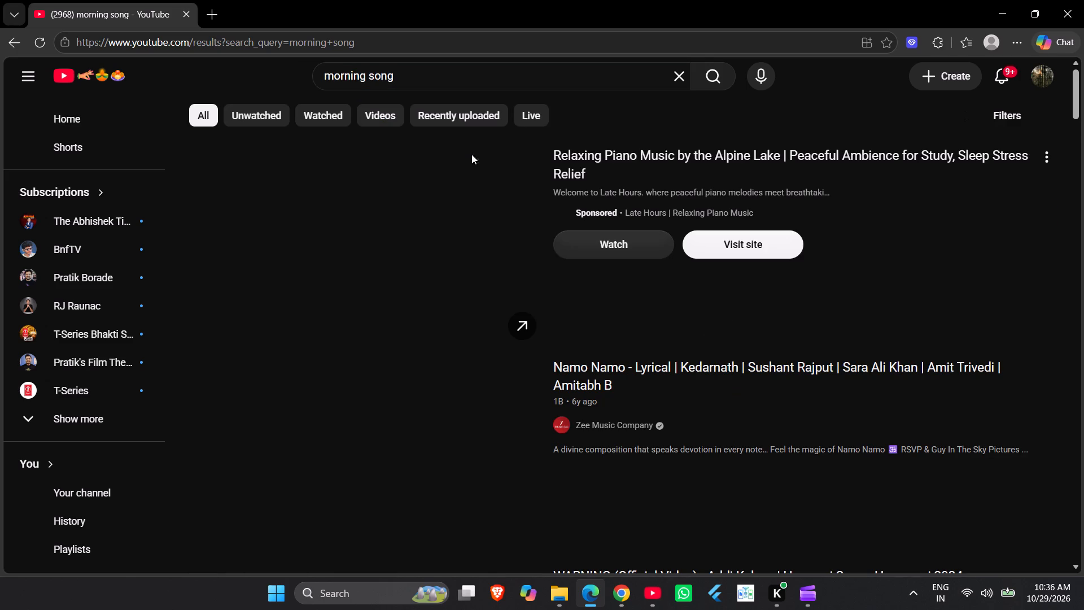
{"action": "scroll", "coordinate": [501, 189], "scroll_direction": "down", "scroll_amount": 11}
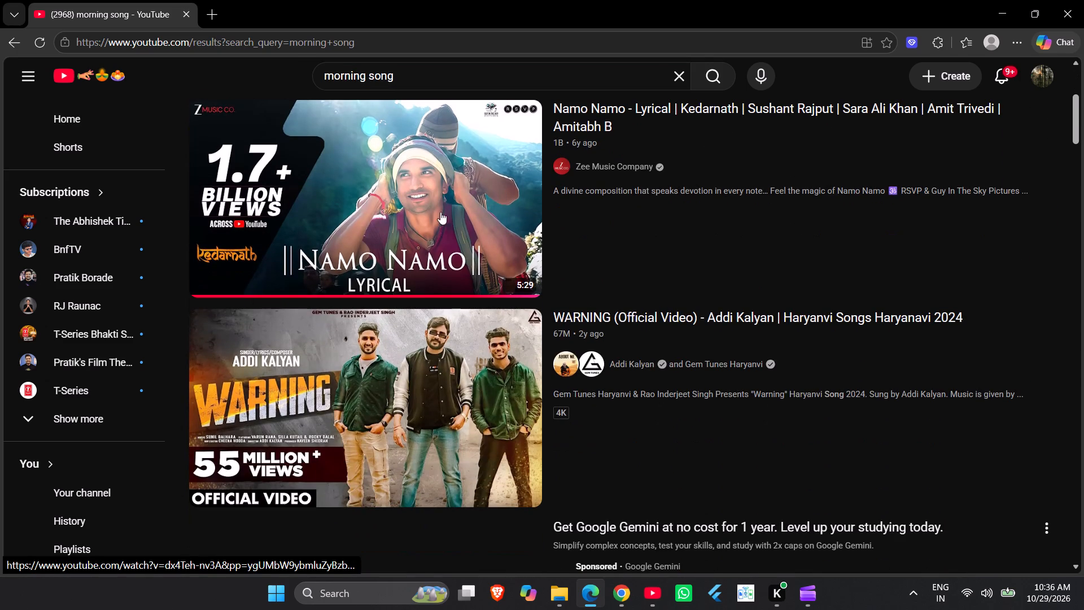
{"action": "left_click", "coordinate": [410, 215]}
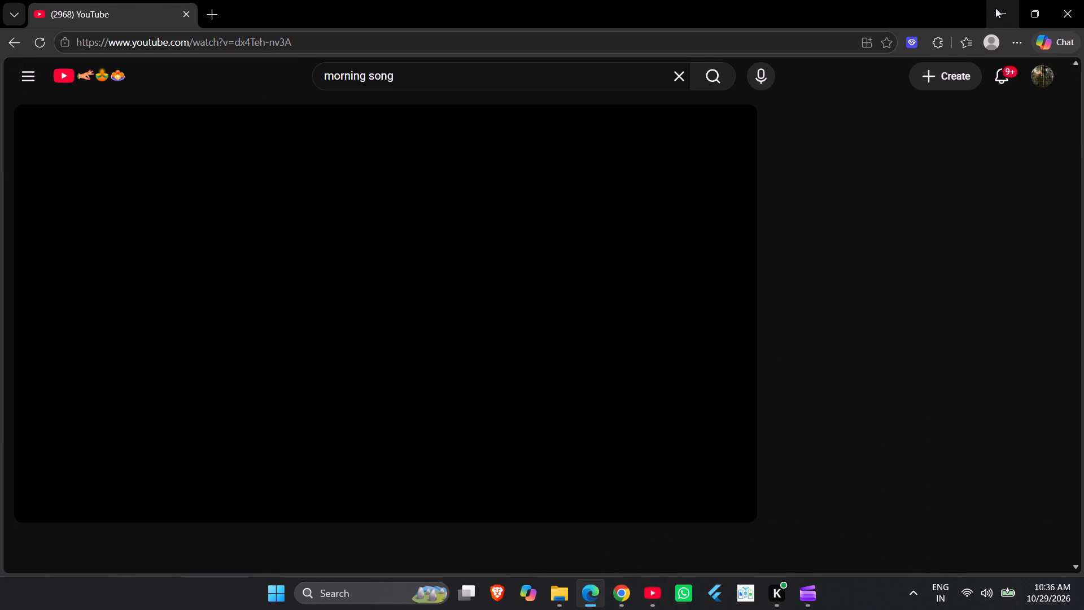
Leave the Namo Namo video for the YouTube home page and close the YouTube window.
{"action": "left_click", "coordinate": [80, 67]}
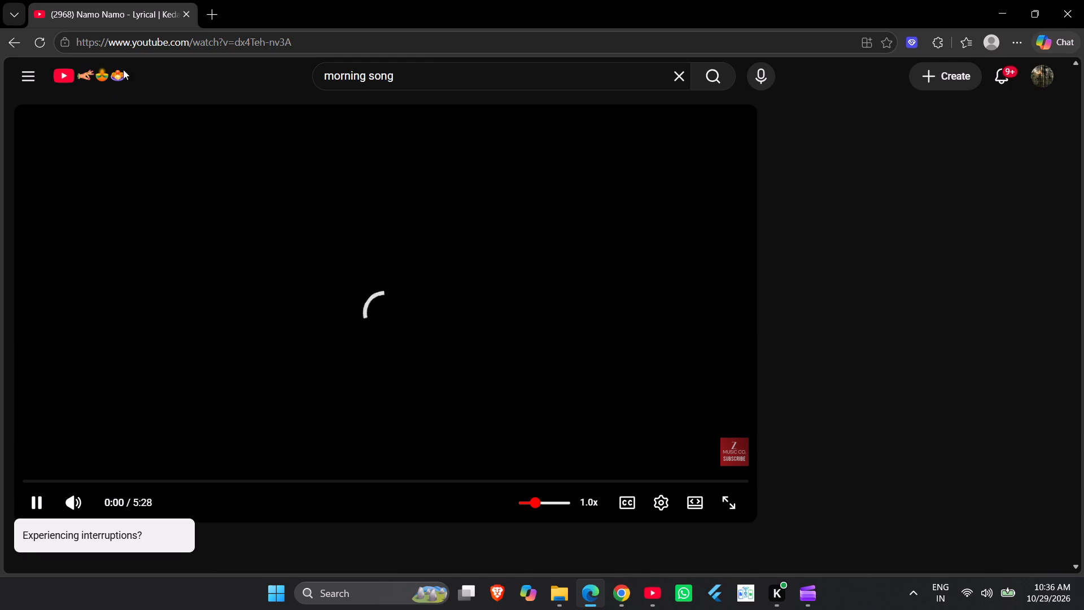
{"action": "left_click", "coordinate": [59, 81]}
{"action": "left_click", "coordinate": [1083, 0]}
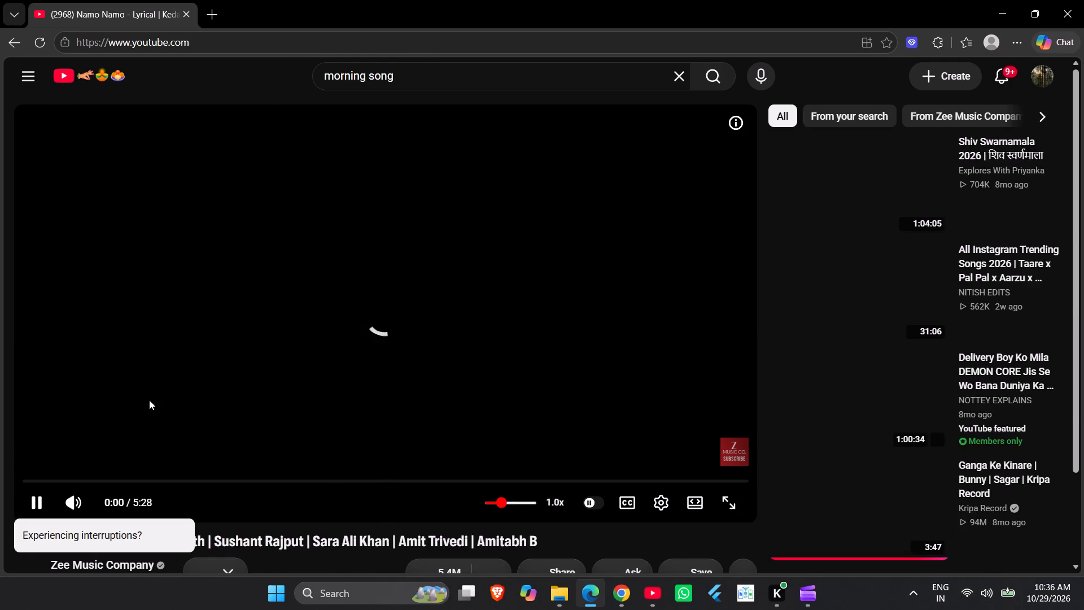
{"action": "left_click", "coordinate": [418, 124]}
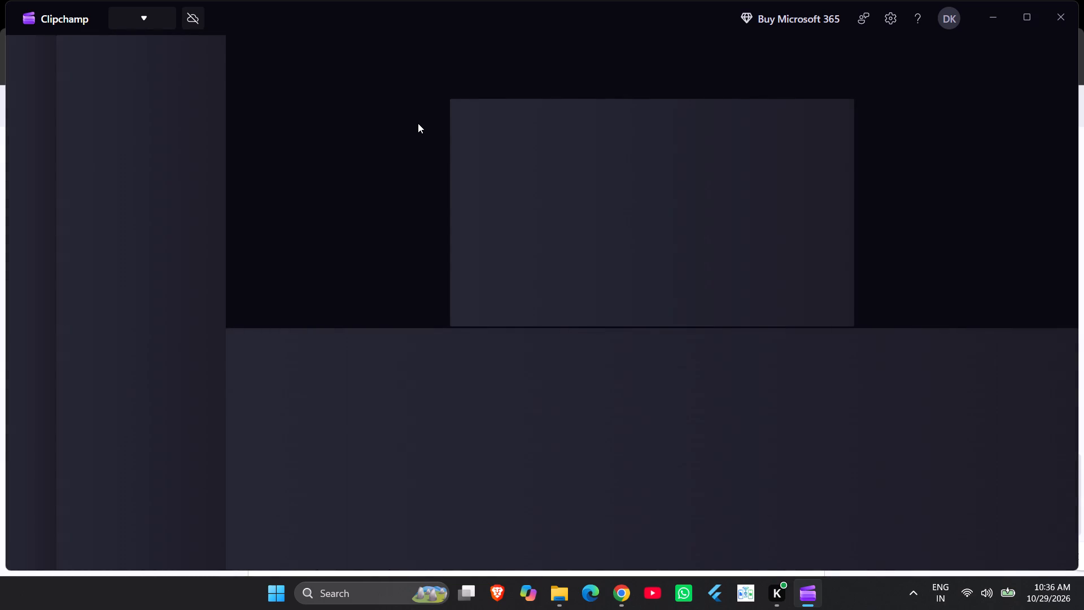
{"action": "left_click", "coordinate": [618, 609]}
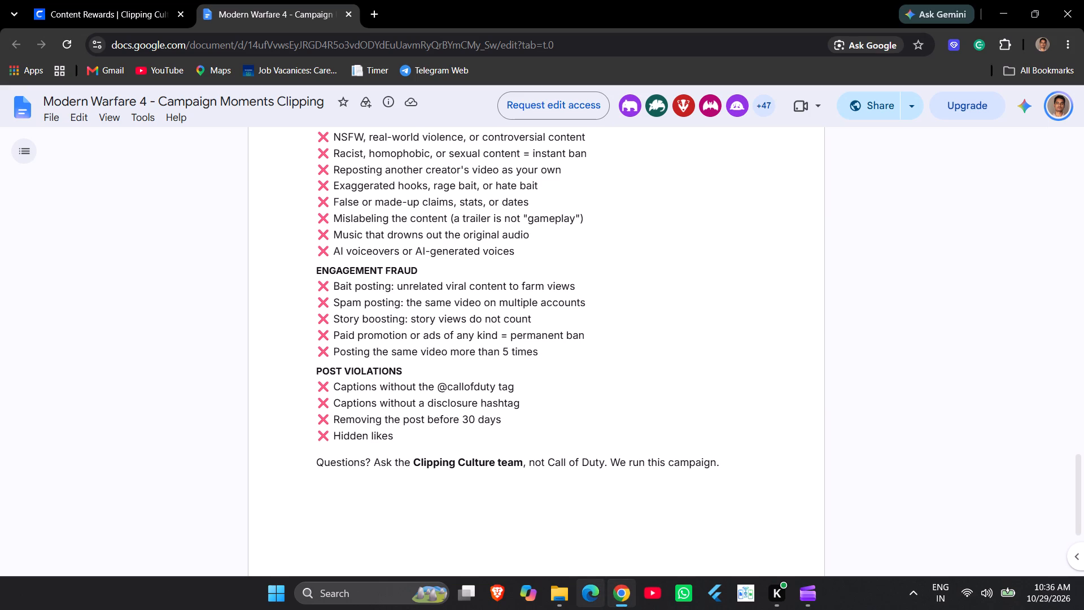
Reopen YouTube and search for "english morning song".
{"action": "left_click", "coordinate": [645, 587]}
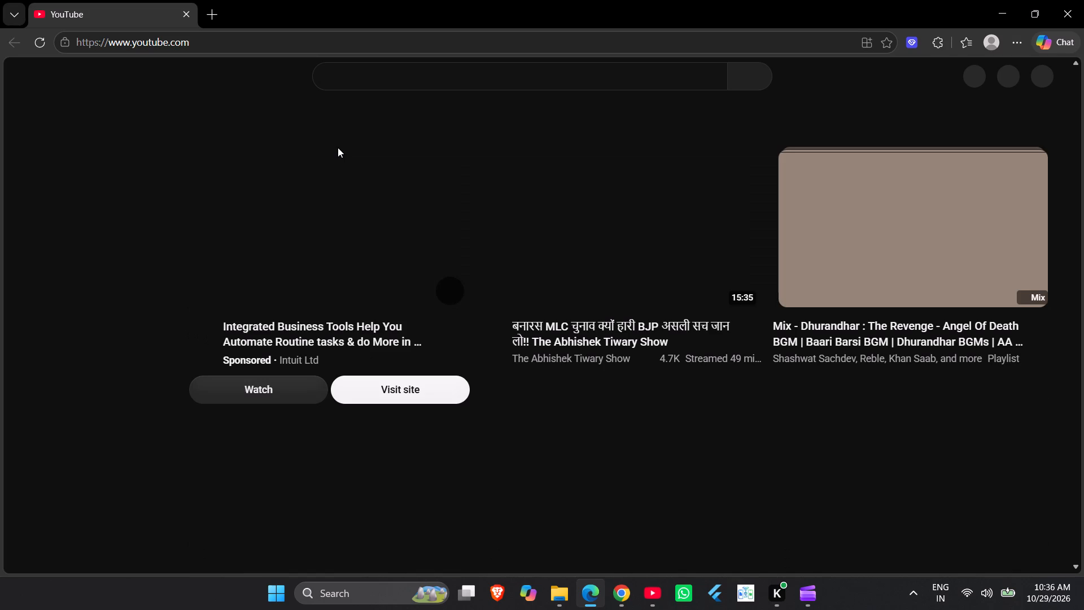
{"action": "key", "text": "e"}
{"action": "left_click", "coordinate": [349, 71]}
{"action": "key", "text": "e"}
{"action": "type", "text": "ngli"}
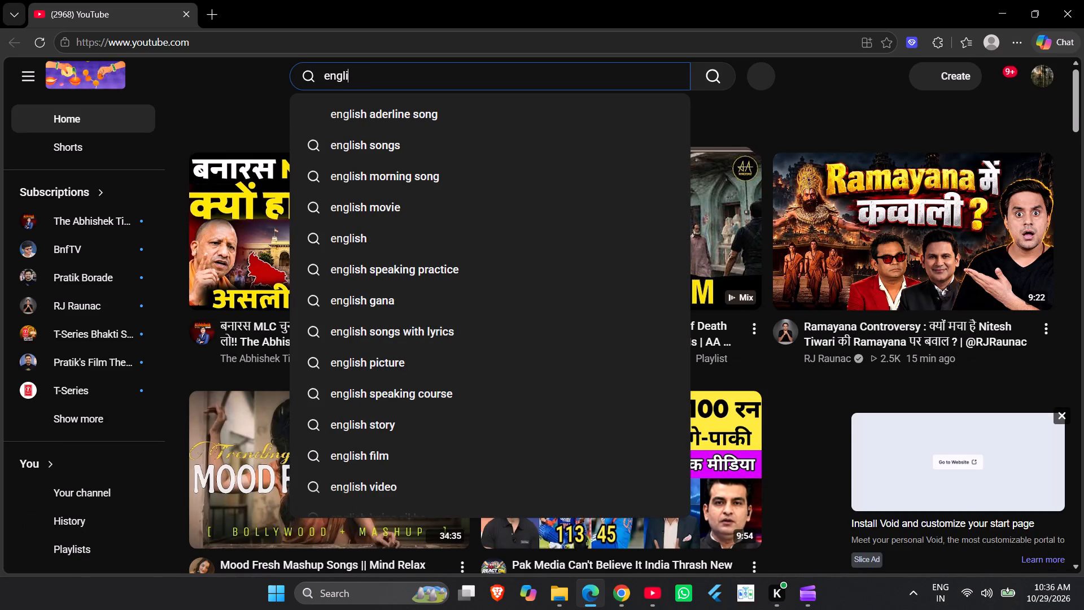
{"action": "type", "text": "sh mo"}
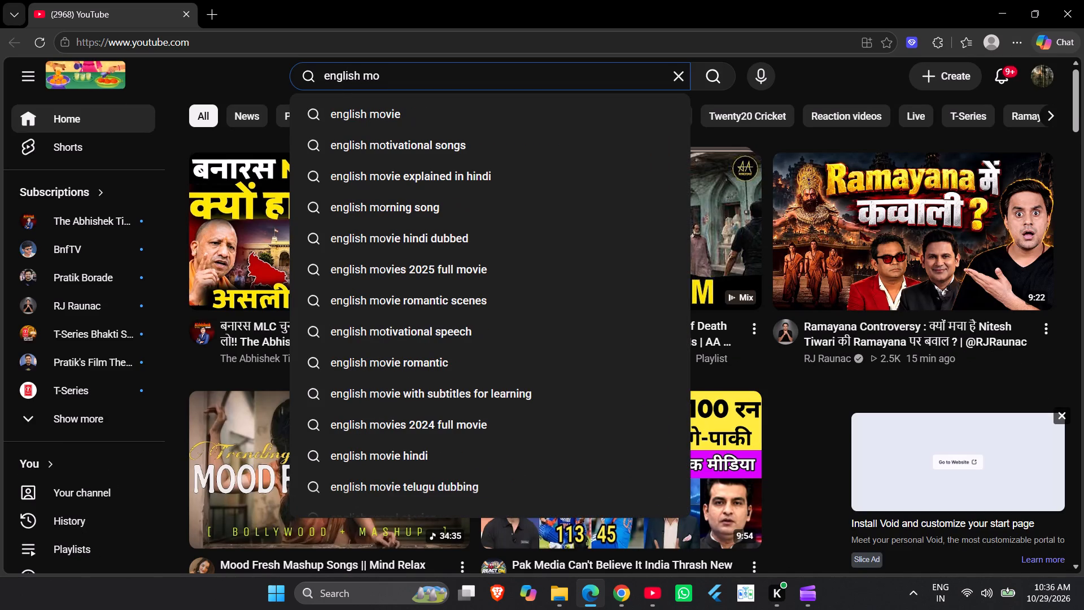
{"action": "left_click", "coordinate": [404, 218]}
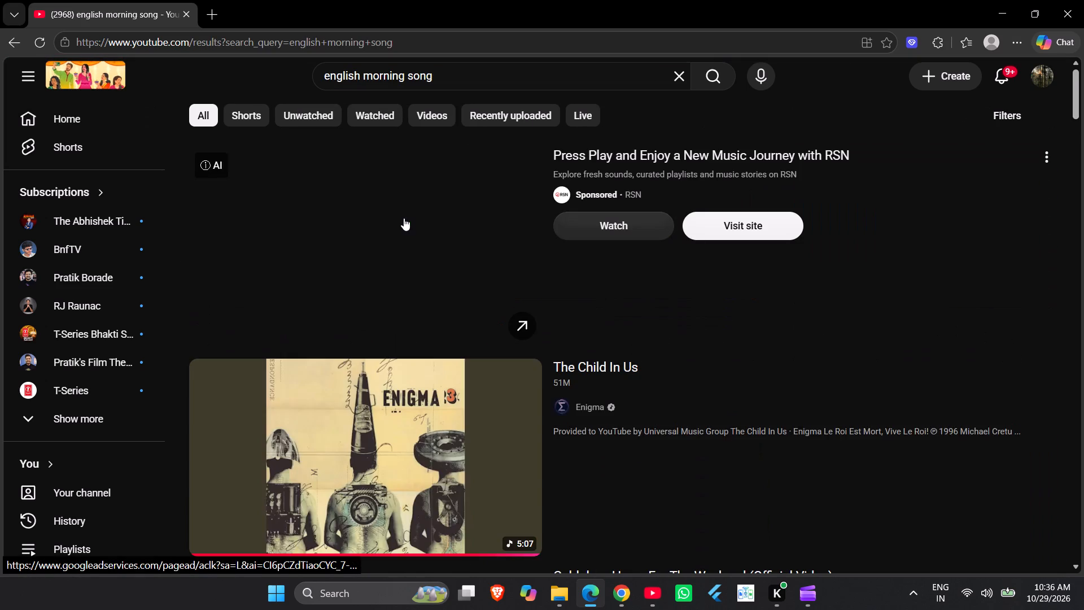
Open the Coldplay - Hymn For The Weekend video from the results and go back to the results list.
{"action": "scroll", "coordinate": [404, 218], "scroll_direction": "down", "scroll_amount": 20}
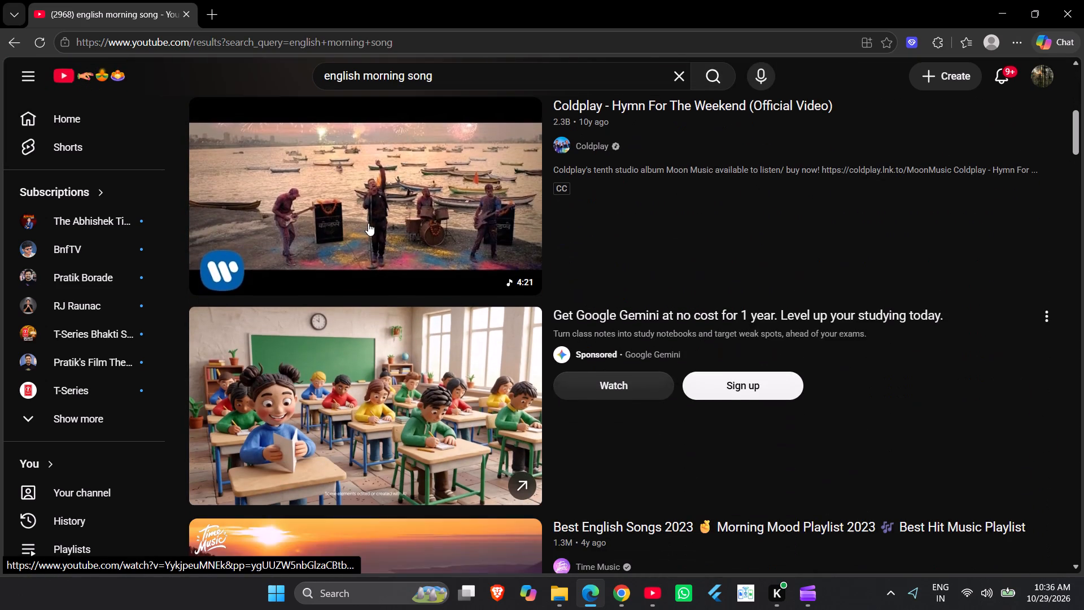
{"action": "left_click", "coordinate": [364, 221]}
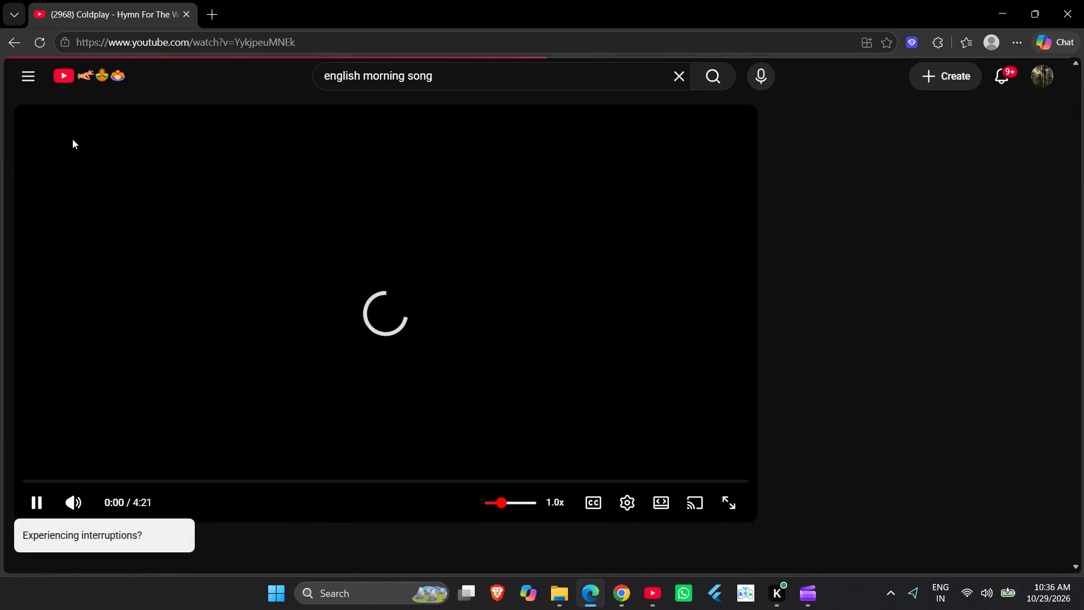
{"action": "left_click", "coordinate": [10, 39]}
Play the "Positive Morning - Soft & Calm" video by NiceOne from the YouTube results and minimize that browser window.
{"action": "scroll", "coordinate": [359, 332], "scroll_direction": "down", "scroll_amount": 11}
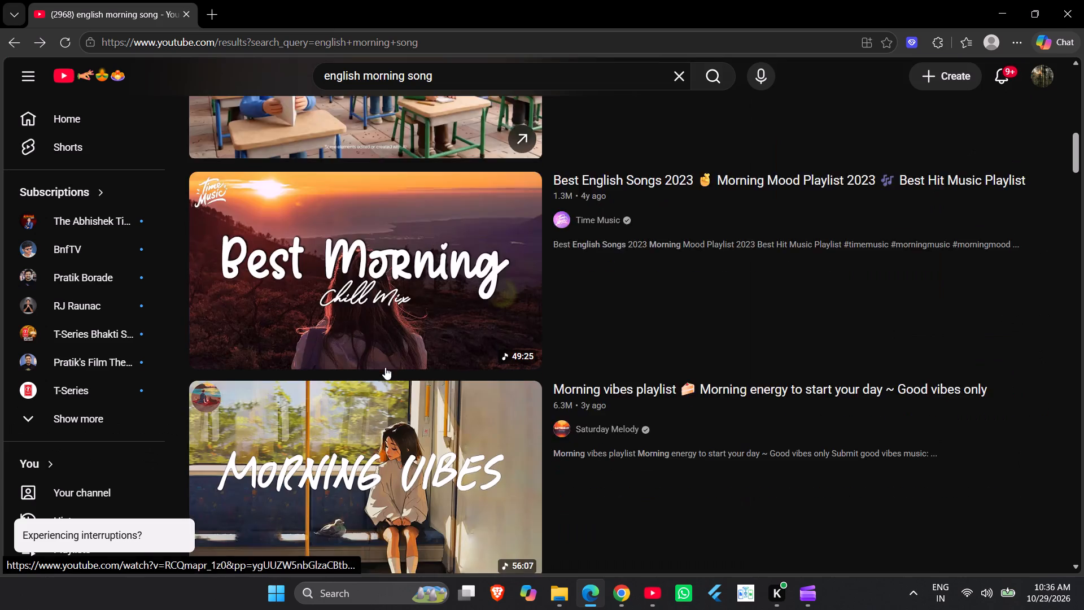
{"action": "scroll", "coordinate": [385, 367], "scroll_direction": "down", "scroll_amount": 13}
{"action": "scroll", "coordinate": [385, 367], "scroll_direction": "down", "scroll_amount": 10}
{"action": "scroll", "coordinate": [389, 376], "scroll_direction": "up", "scroll_amount": 1}
{"action": "scroll", "coordinate": [389, 376], "scroll_direction": "down", "scroll_amount": 2}
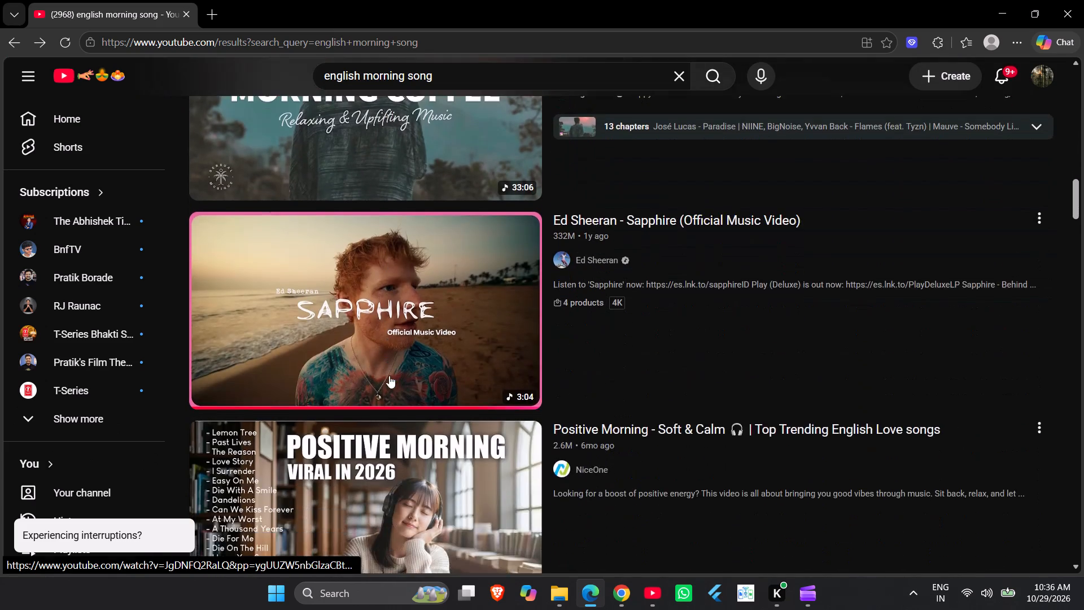
{"action": "scroll", "coordinate": [389, 376], "scroll_direction": "down", "scroll_amount": 9}
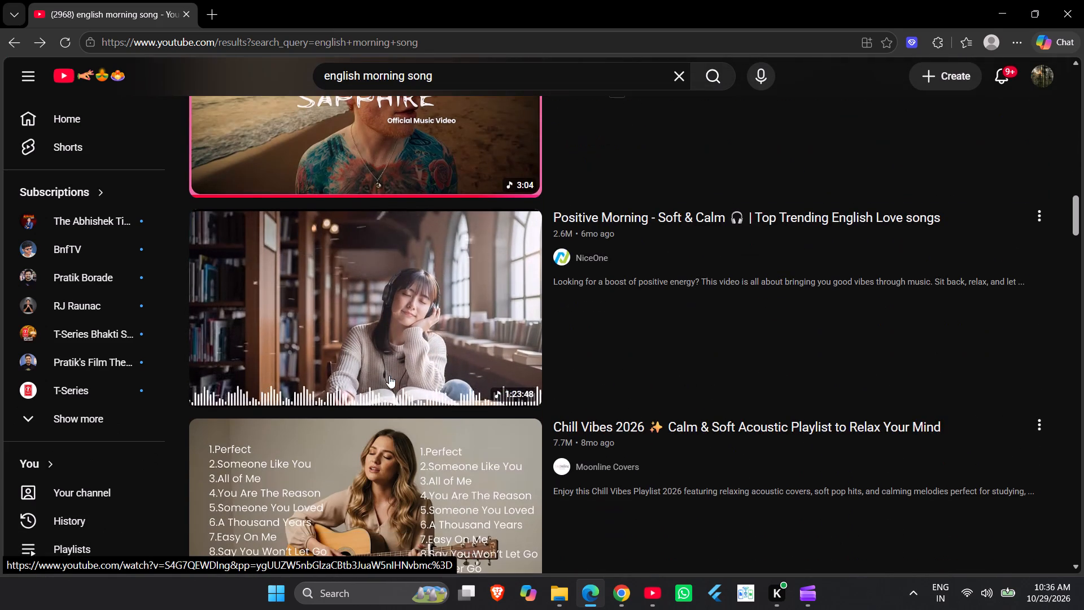
{"action": "left_click_drag", "start_coordinate": [376, 325], "coordinate": [379, 332]}
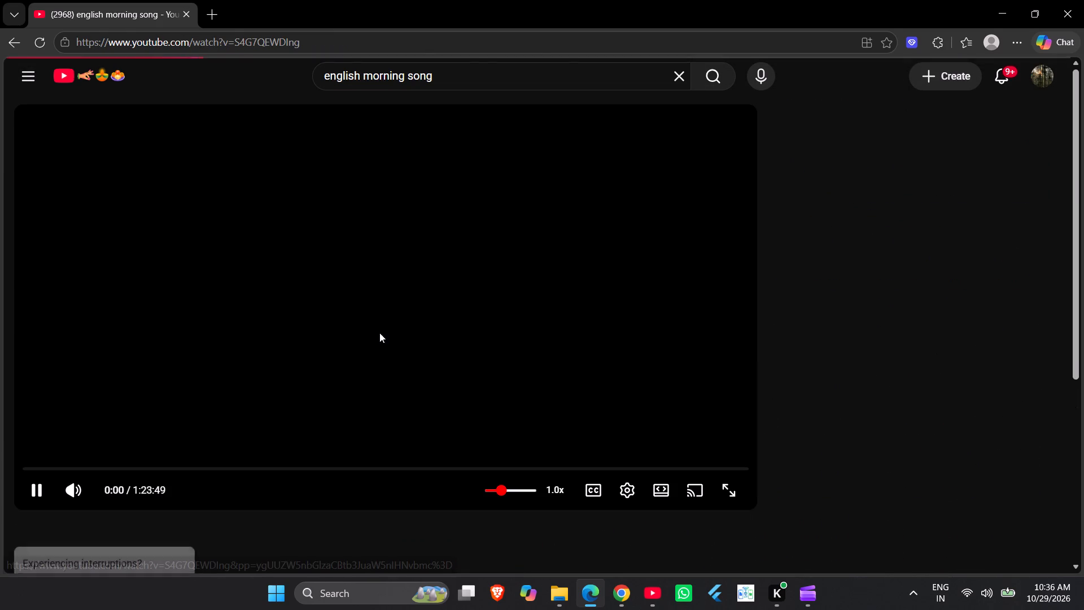
{"action": "left_click", "coordinate": [1010, 0]}
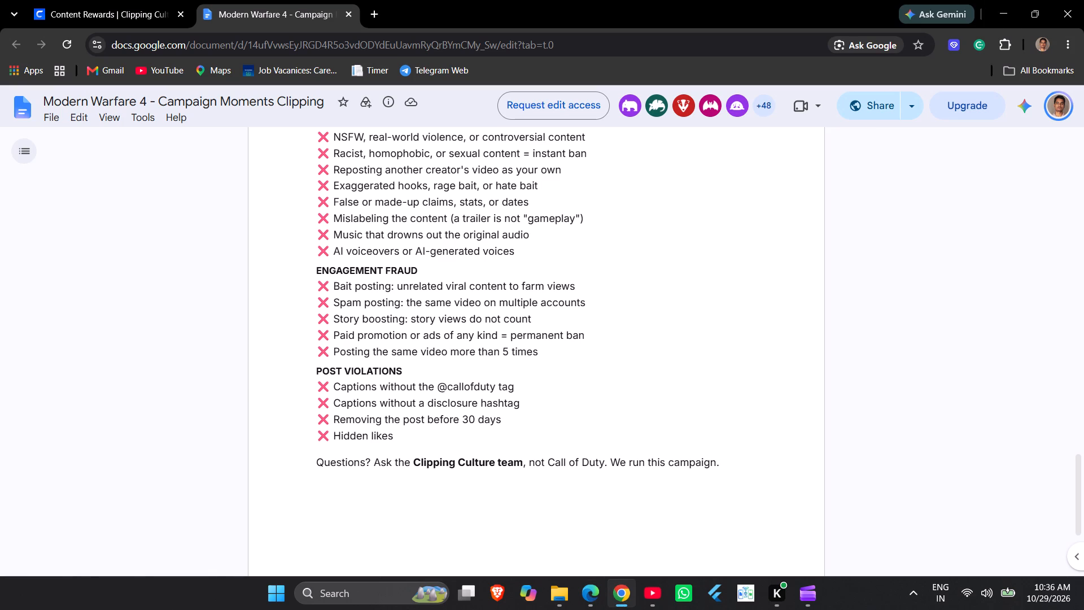
Switch to Clipchamp, import 6.mp4 from the downloaded folder, and place it on the timeline.
{"action": "left_click", "coordinate": [814, 596]}
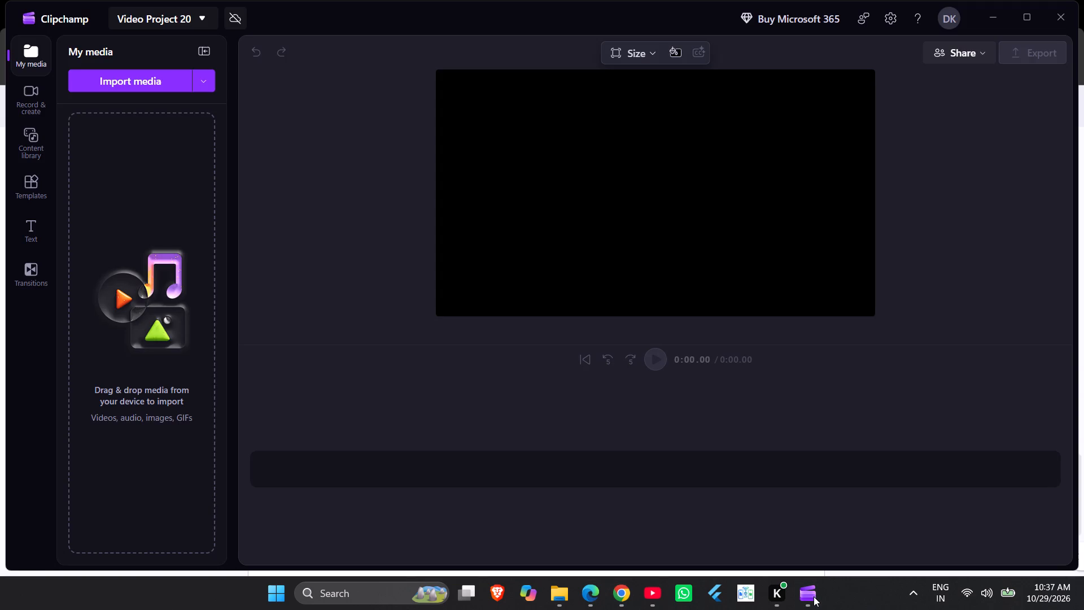
{"action": "left_click", "coordinate": [132, 81]}
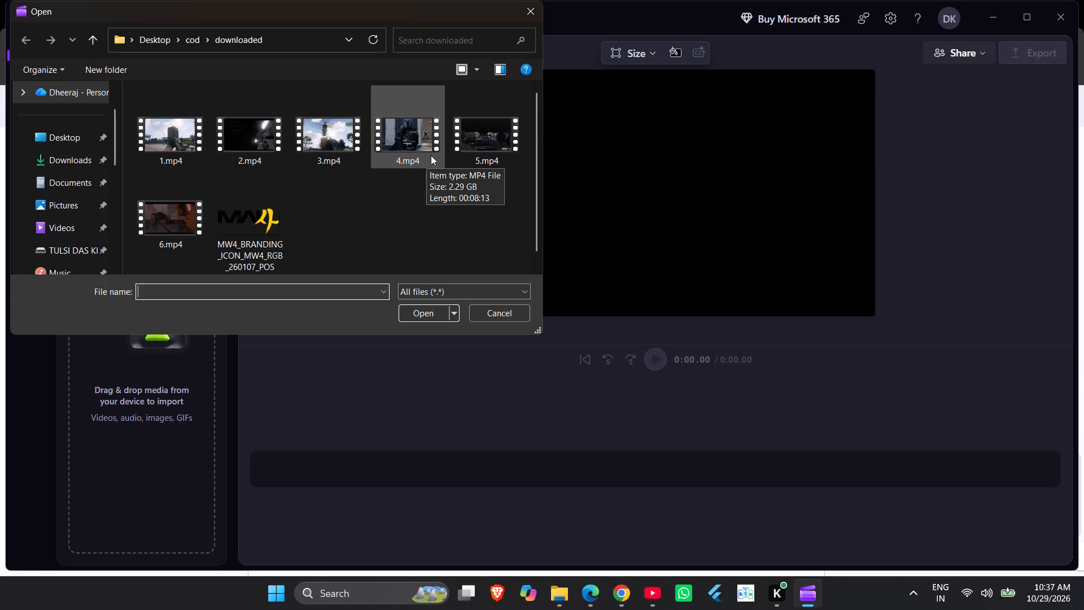
{"action": "left_click", "coordinate": [188, 213]}
{"action": "left_click", "coordinate": [427, 318]}
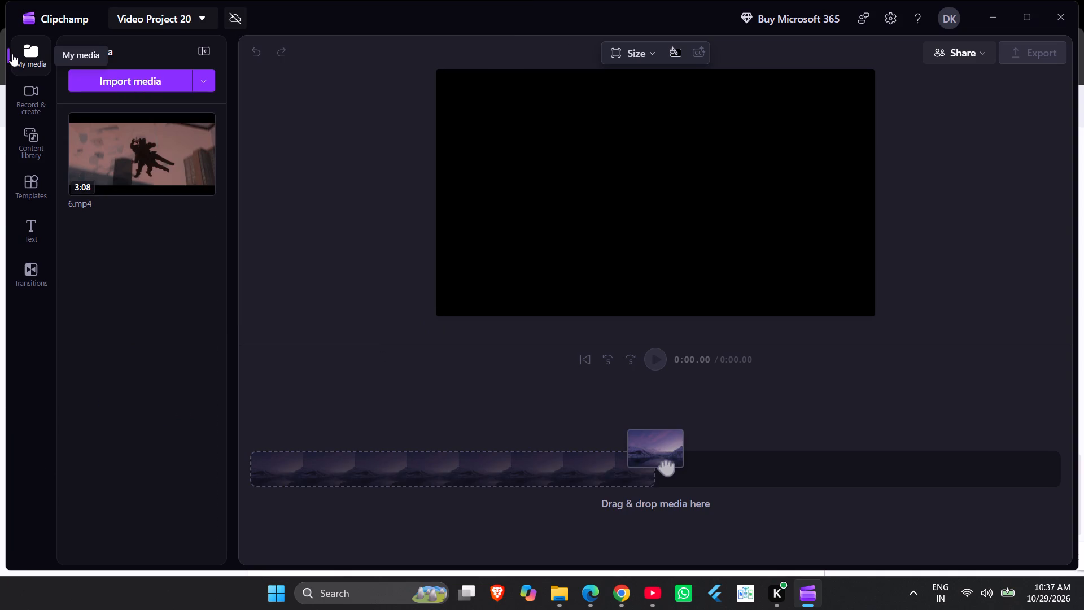
{"action": "left_click_drag", "start_coordinate": [143, 160], "coordinate": [676, 283]}
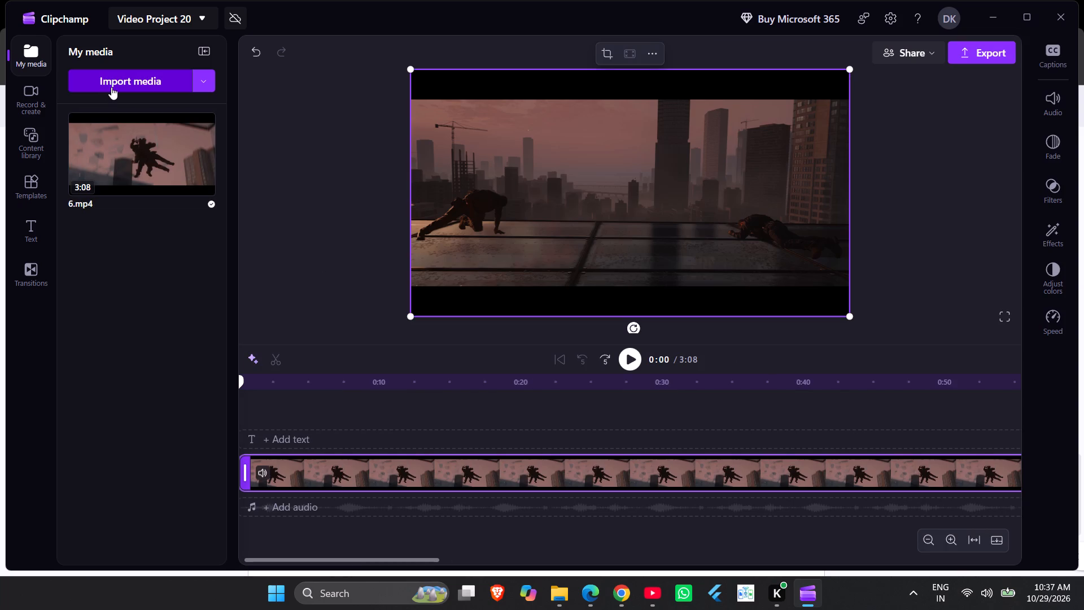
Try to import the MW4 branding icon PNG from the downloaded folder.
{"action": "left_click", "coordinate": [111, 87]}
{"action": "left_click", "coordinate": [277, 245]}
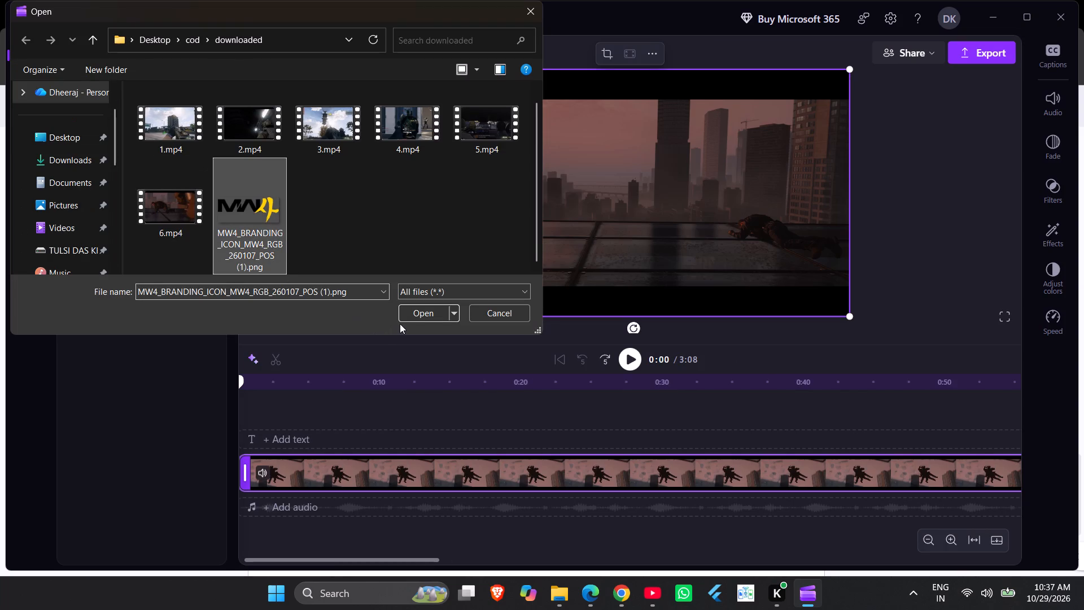
Switch to Chrome and review the Modern Warfare 4 - Campaign Moments Clipping brief's restrictions, editing guidelines, caption rules and audio section.
{"action": "left_click", "coordinate": [637, 606]}
{"action": "left_click", "coordinate": [625, 598]}
{"action": "left_click", "coordinate": [148, 0]}
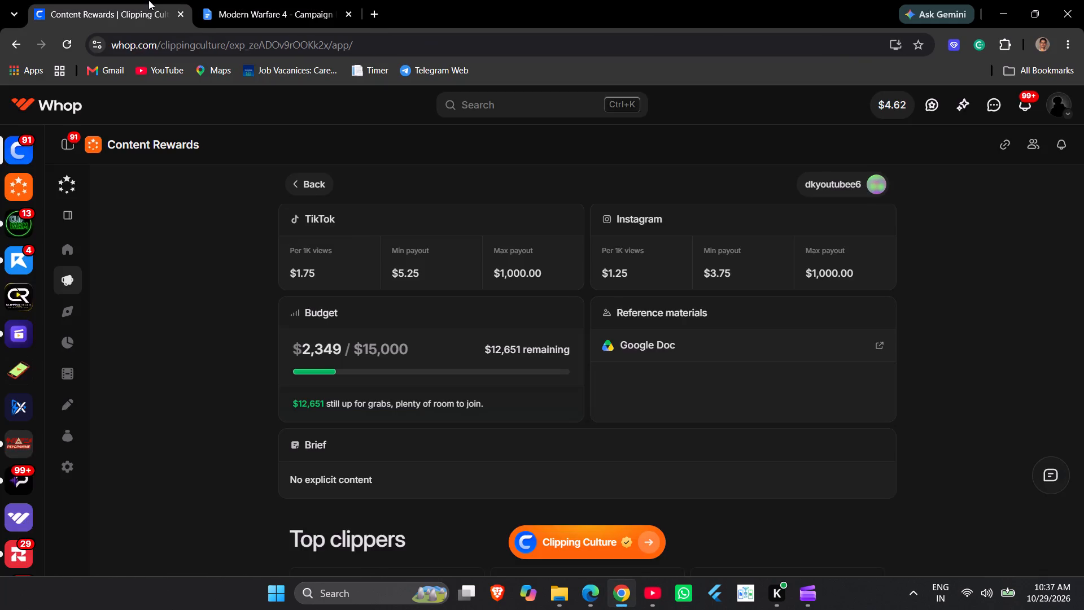
{"action": "left_click", "coordinate": [203, 0]}
{"action": "scroll", "coordinate": [457, 306], "scroll_direction": "up", "scroll_amount": 1}
{"action": "scroll", "coordinate": [457, 306], "scroll_direction": "down", "scroll_amount": 2}
{"action": "scroll", "coordinate": [457, 306], "scroll_direction": "up", "scroll_amount": 5}
{"action": "scroll", "coordinate": [457, 306], "scroll_direction": "down", "scroll_amount": 1}
{"action": "scroll", "coordinate": [457, 306], "scroll_direction": "up", "scroll_amount": 2}
{"action": "scroll", "coordinate": [457, 306], "scroll_direction": "down", "scroll_amount": 1}
{"action": "scroll", "coordinate": [457, 306], "scroll_direction": "up", "scroll_amount": 13}
{"action": "scroll", "coordinate": [449, 300], "scroll_direction": "down", "scroll_amount": 4}
{"action": "scroll", "coordinate": [449, 300], "scroll_direction": "up", "scroll_amount": 1}
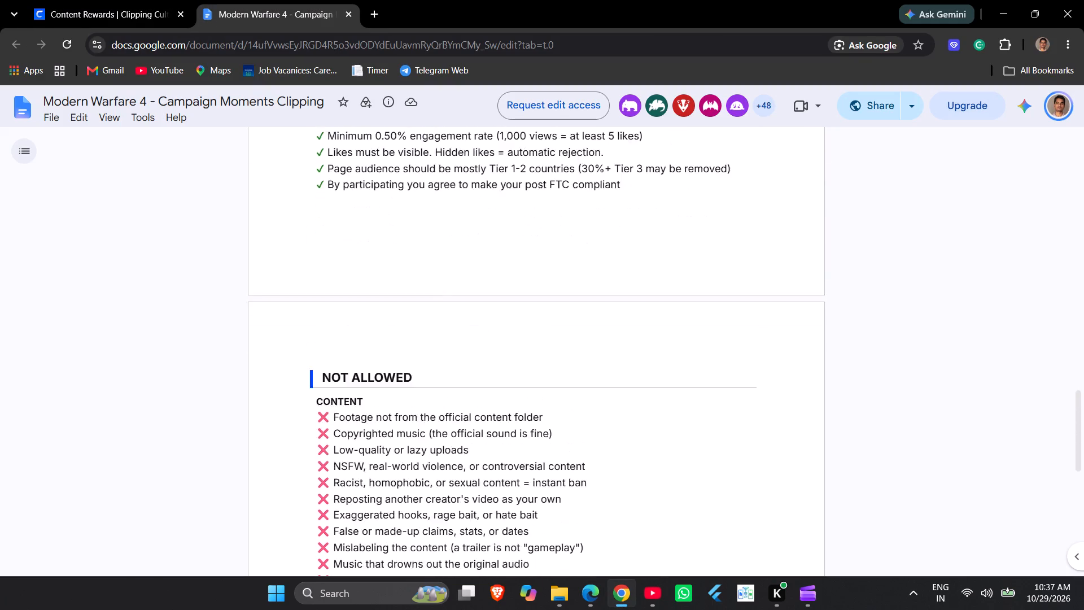
{"action": "scroll", "coordinate": [435, 288], "scroll_direction": "up", "scroll_amount": 1}
{"action": "scroll", "coordinate": [435, 288], "scroll_direction": "down", "scroll_amount": 1}
{"action": "scroll", "coordinate": [435, 288], "scroll_direction": "up", "scroll_amount": 6}
{"action": "scroll", "coordinate": [424, 278], "scroll_direction": "down", "scroll_amount": 2}
{"action": "scroll", "coordinate": [424, 278], "scroll_direction": "up", "scroll_amount": 7}
{"action": "scroll", "coordinate": [395, 250], "scroll_direction": "down", "scroll_amount": 5}
{"action": "scroll", "coordinate": [391, 245], "scroll_direction": "up", "scroll_amount": 4}
{"action": "scroll", "coordinate": [391, 245], "scroll_direction": "down", "scroll_amount": 1}
{"action": "scroll", "coordinate": [359, 243], "scroll_direction": "up", "scroll_amount": 10}
{"action": "scroll", "coordinate": [359, 243], "scroll_direction": "down", "scroll_amount": 1}
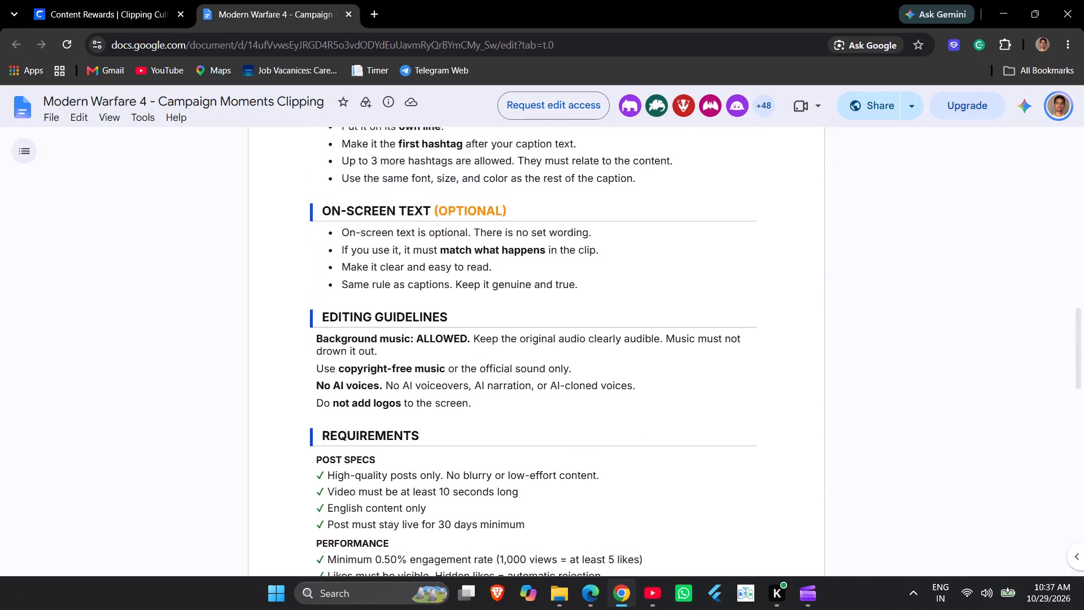
{"action": "scroll", "coordinate": [359, 243], "scroll_direction": "up", "scroll_amount": 10}
{"action": "scroll", "coordinate": [359, 243], "scroll_direction": "up", "scroll_amount": 14}
{"action": "scroll", "coordinate": [359, 243], "scroll_direction": "down", "scroll_amount": 1}
{"action": "scroll", "coordinate": [359, 243], "scroll_direction": "up", "scroll_amount": 3}
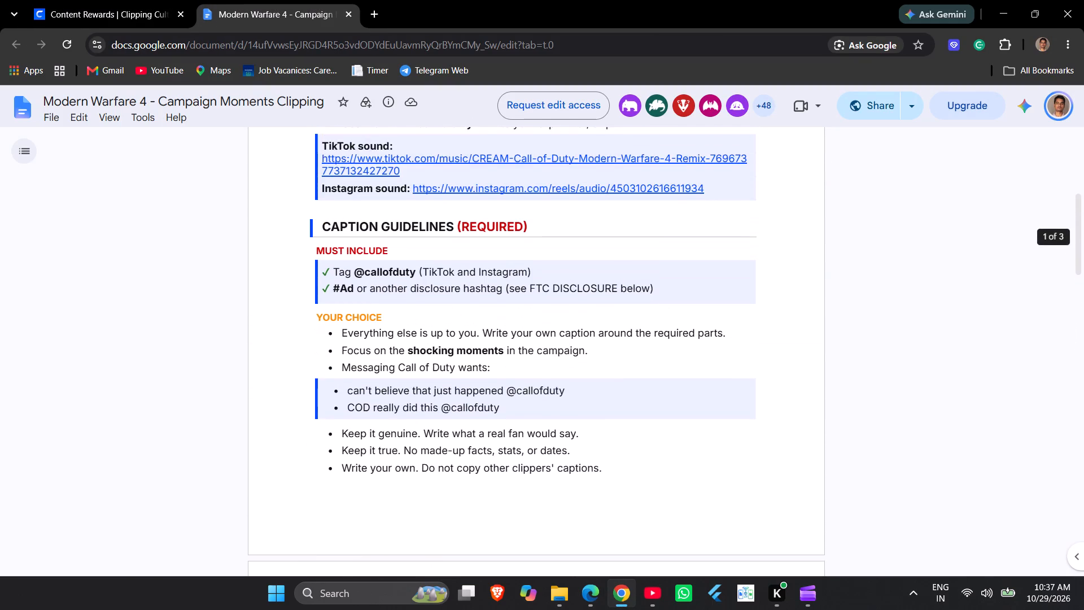
{"action": "scroll", "coordinate": [359, 243], "scroll_direction": "up", "scroll_amount": 5}
{"action": "scroll", "coordinate": [388, 303], "scroll_direction": "up", "scroll_amount": 3}
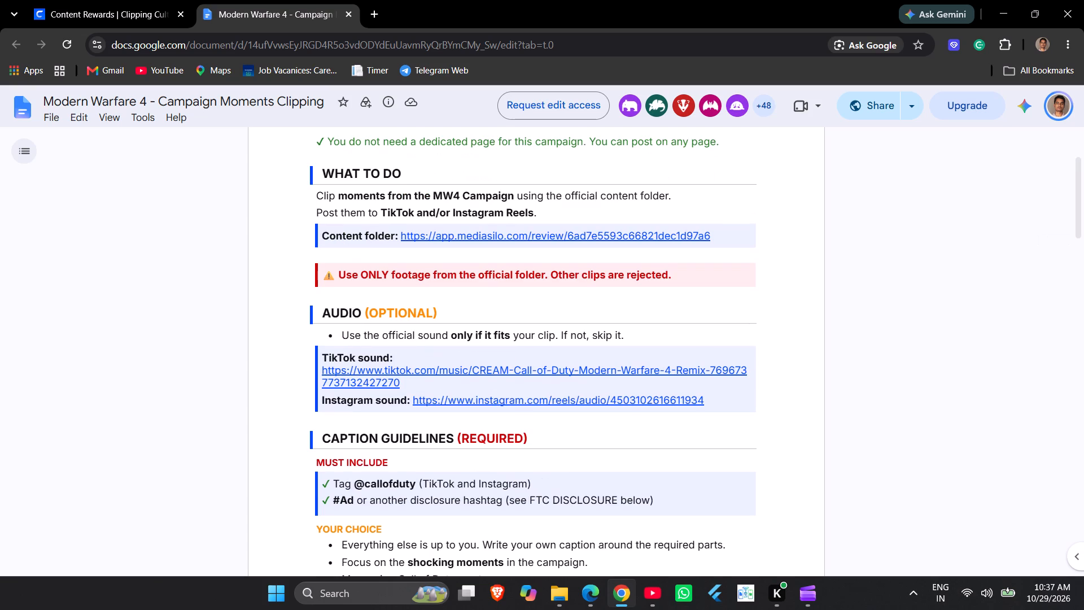
Open the official Instagram sound linked in the brief, play its audio preview, and look through the reels using it.
{"action": "left_click", "coordinate": [459, 409]}
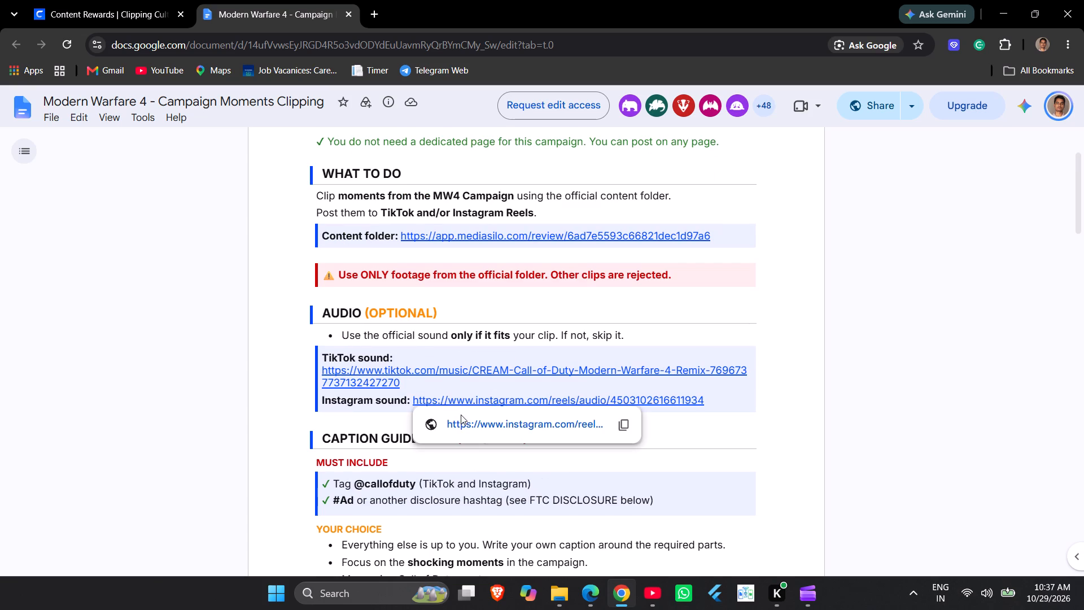
{"action": "left_click", "coordinate": [469, 426]}
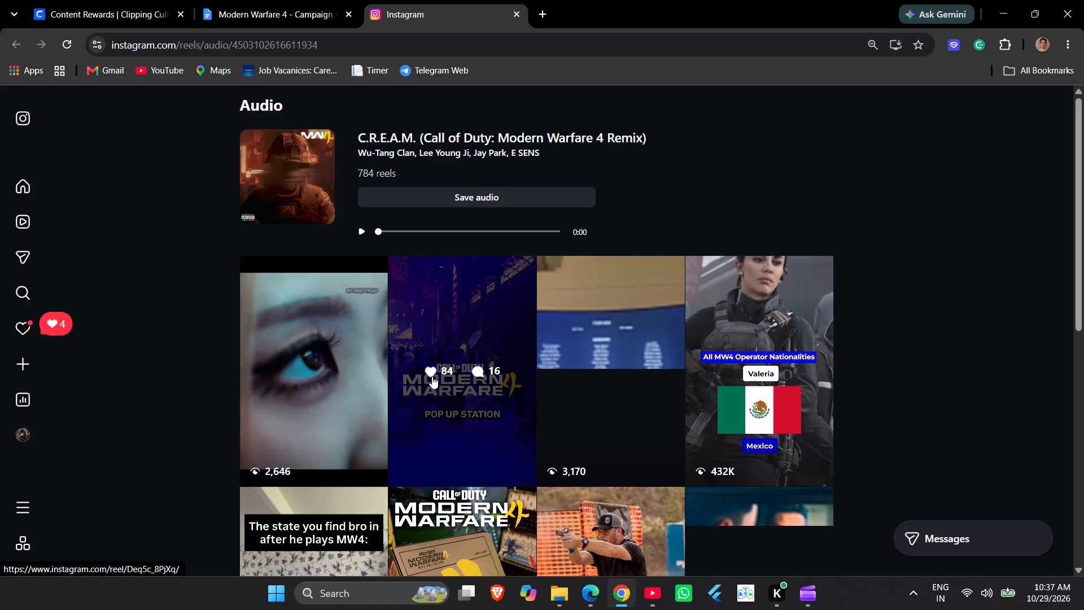
{"action": "left_click", "coordinate": [356, 233]}
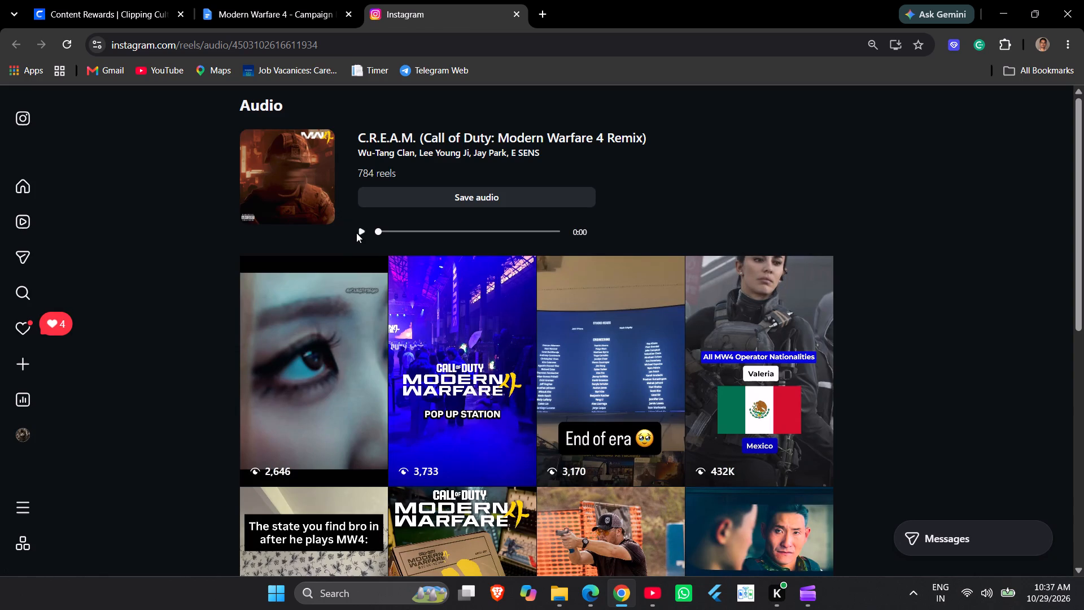
{"action": "left_click", "coordinate": [356, 230]}
{"action": "left_click", "coordinate": [364, 233]}
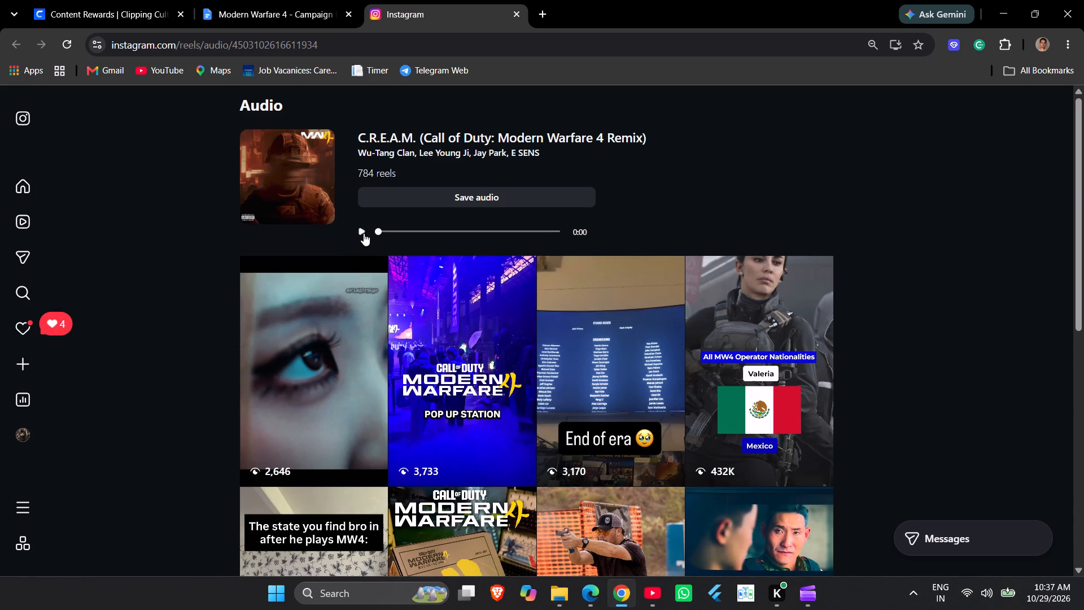
{"action": "left_click", "coordinate": [360, 231]}
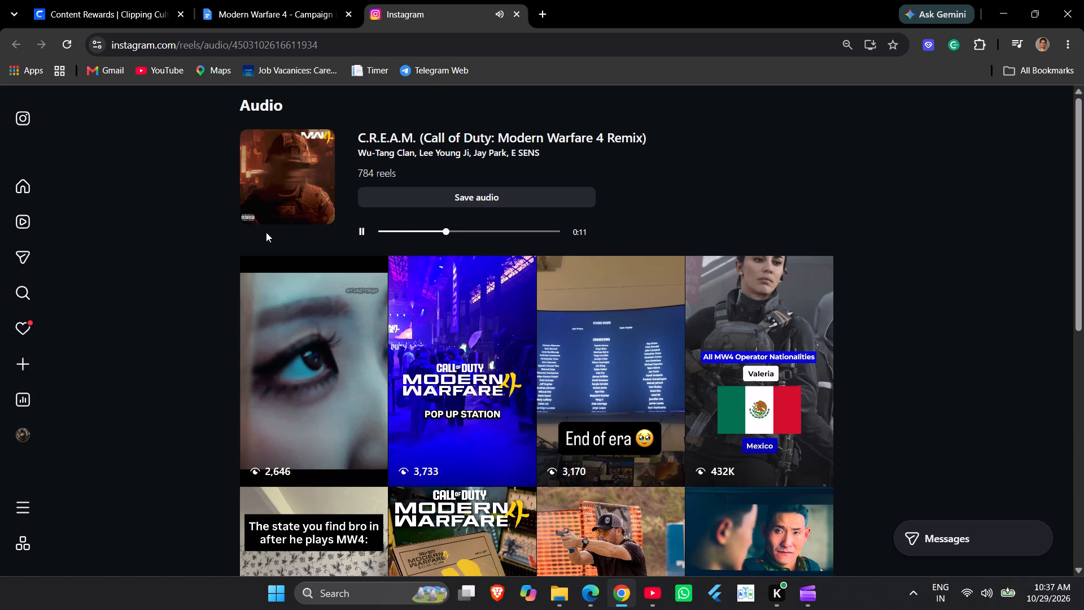
{"action": "scroll", "coordinate": [421, 97], "scroll_direction": "down", "scroll_amount": 4}
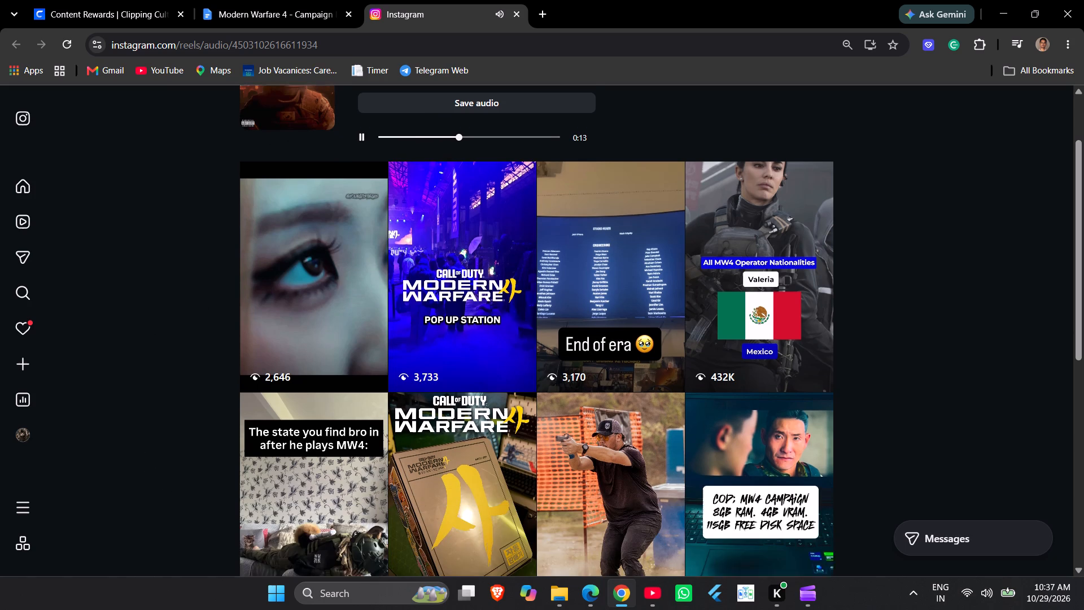
{"action": "scroll", "coordinate": [422, 96], "scroll_direction": "down", "scroll_amount": 1}
{"action": "scroll", "coordinate": [422, 96], "scroll_direction": "up", "scroll_amount": 9}
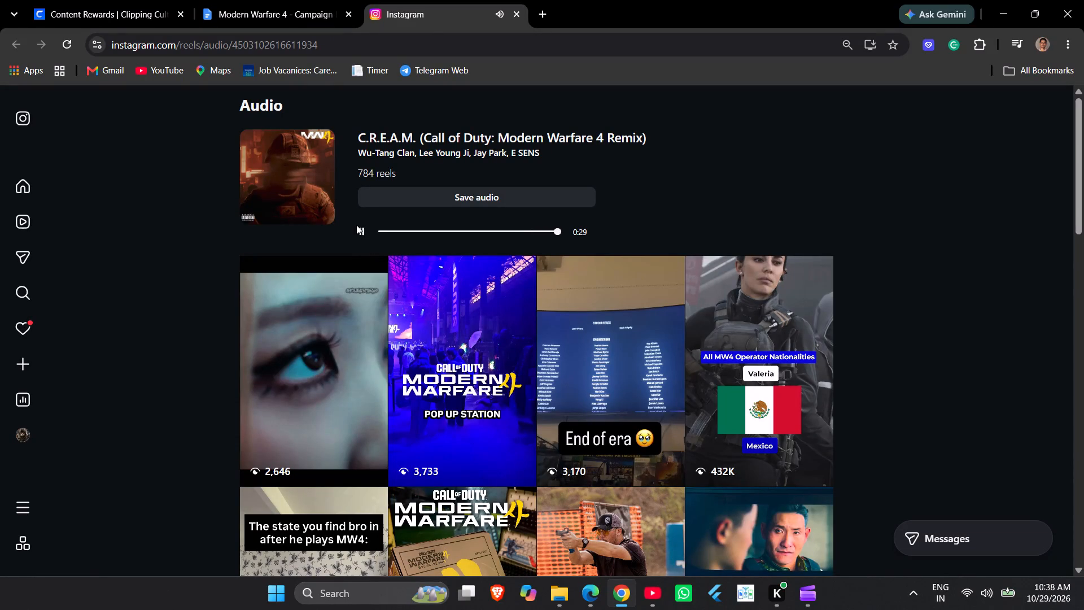
Return to the campaign brief and re-read the content folder, audio and caption guideline sections.
{"action": "left_click", "coordinate": [299, 0]}
{"action": "scroll", "coordinate": [465, 373], "scroll_direction": "up", "scroll_amount": 2}
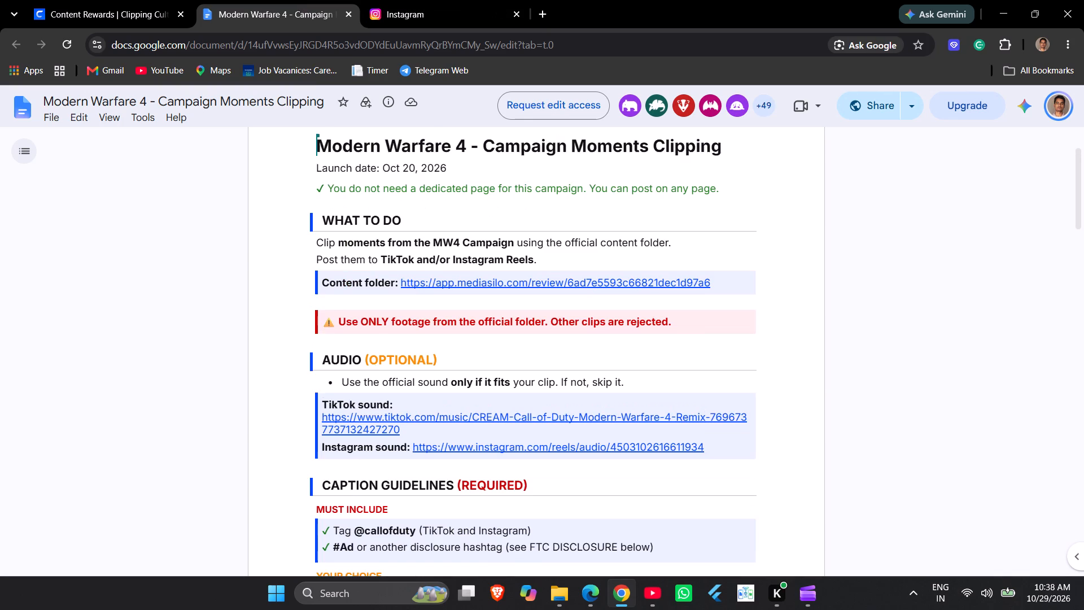
{"action": "scroll", "coordinate": [465, 373], "scroll_direction": "down", "scroll_amount": 4}
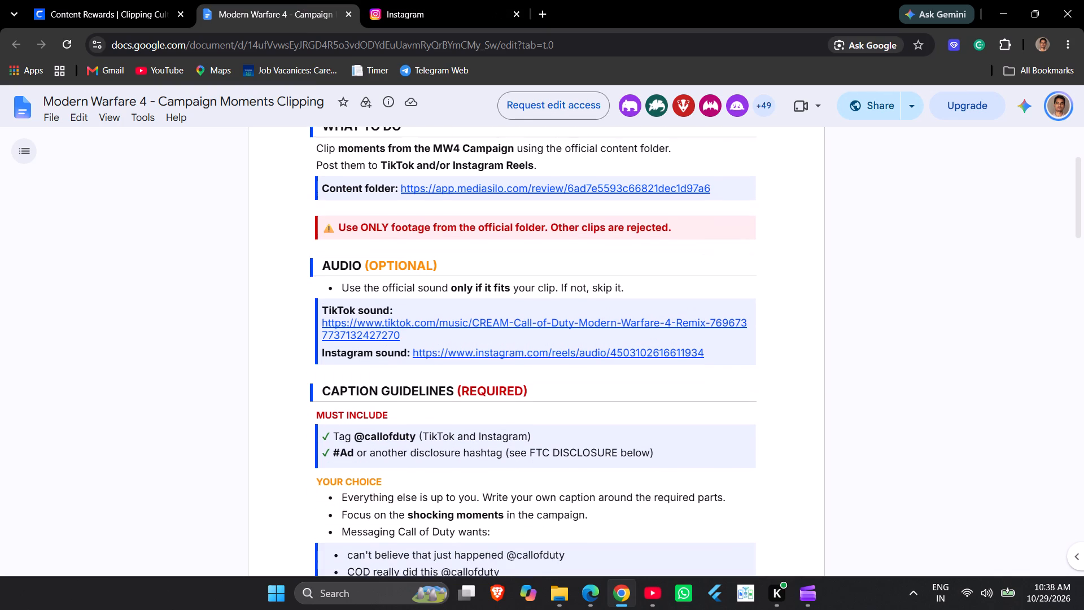
{"action": "scroll", "coordinate": [466, 373], "scroll_direction": "down", "scroll_amount": 1}
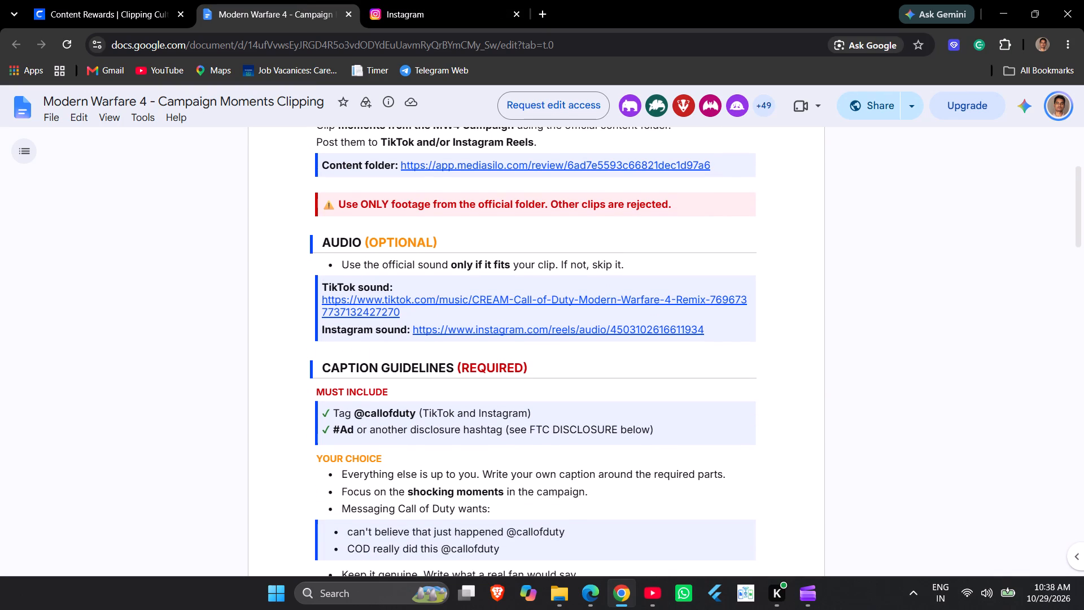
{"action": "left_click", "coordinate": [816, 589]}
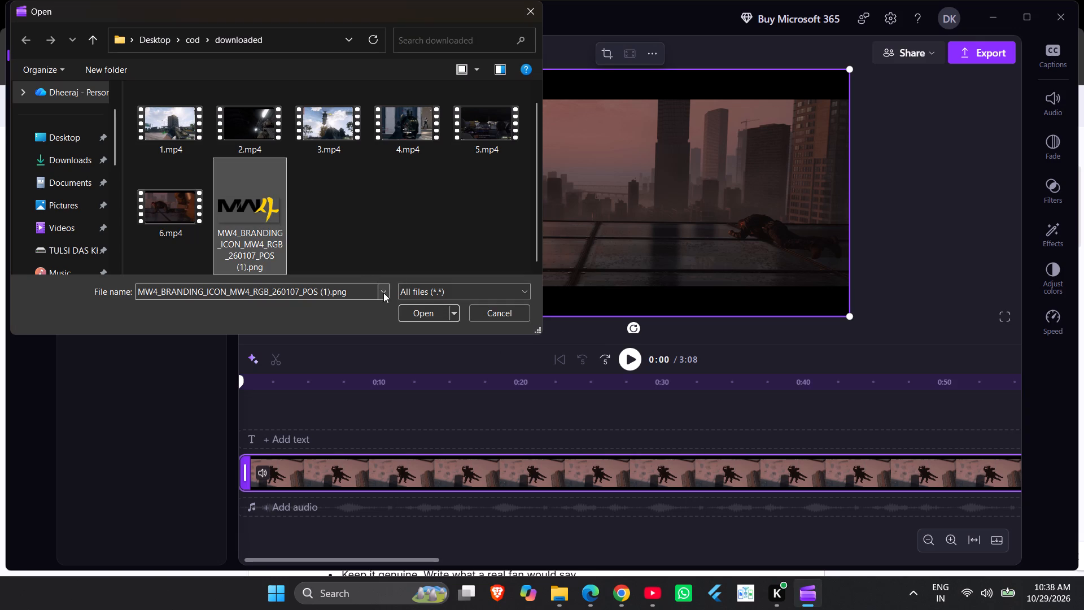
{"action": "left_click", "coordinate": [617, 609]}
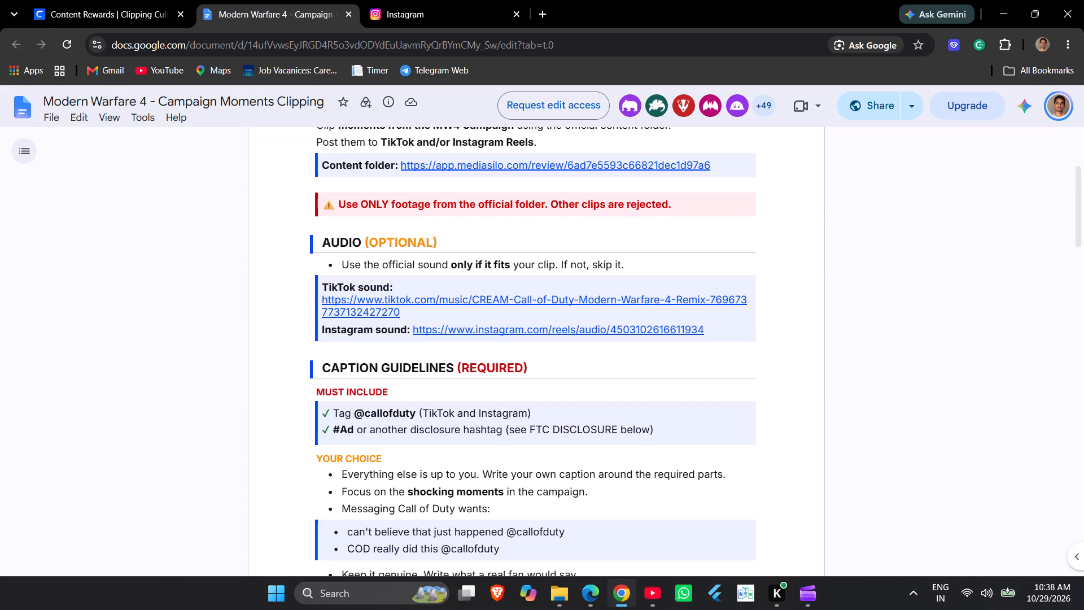
Open the official MediaSilo content folder linked under WHAT TO DO in the campaign brief.
{"action": "scroll", "coordinate": [425, 254], "scroll_direction": "up", "scroll_amount": 3}
{"action": "left_click", "coordinate": [439, 232]}
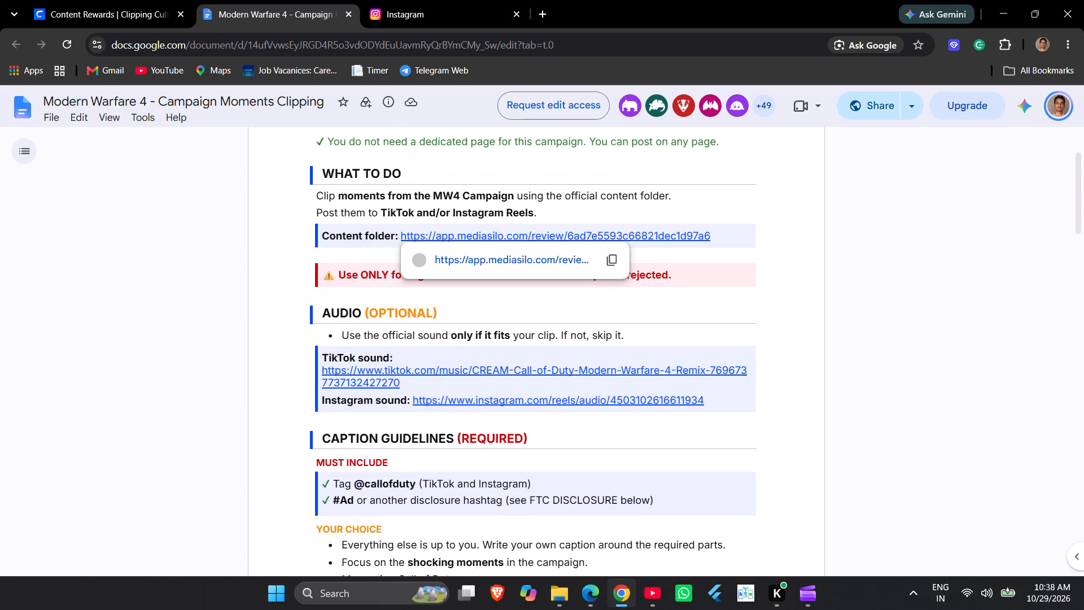
{"action": "left_click", "coordinate": [452, 259]}
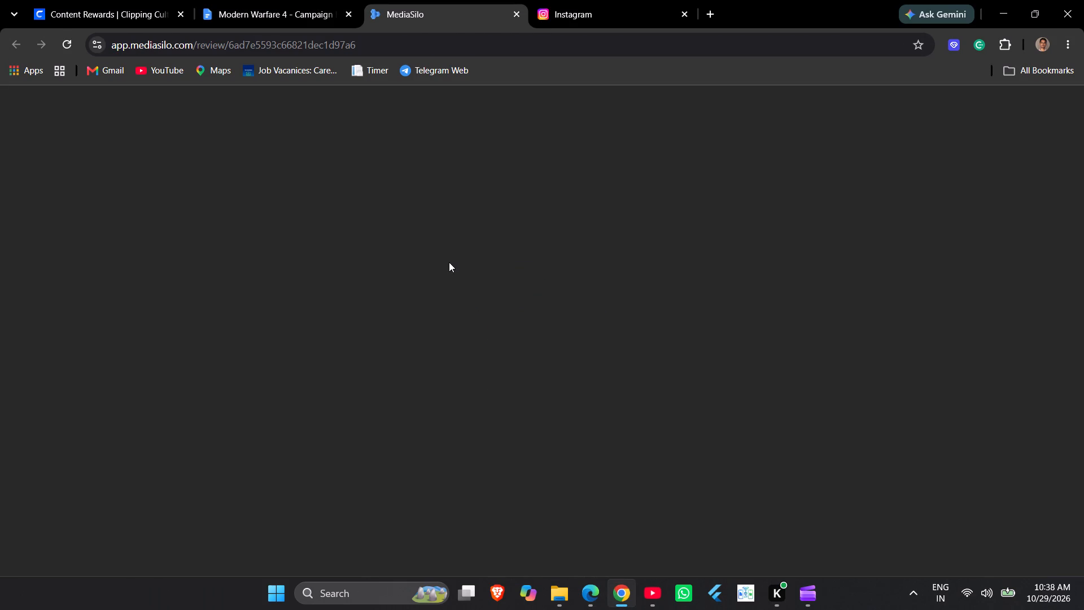
Turn down the volume of the "Positive Morning" video in YouTube and return to the MediaSilo page in Chrome.
{"action": "left_click", "coordinate": [658, 603]}
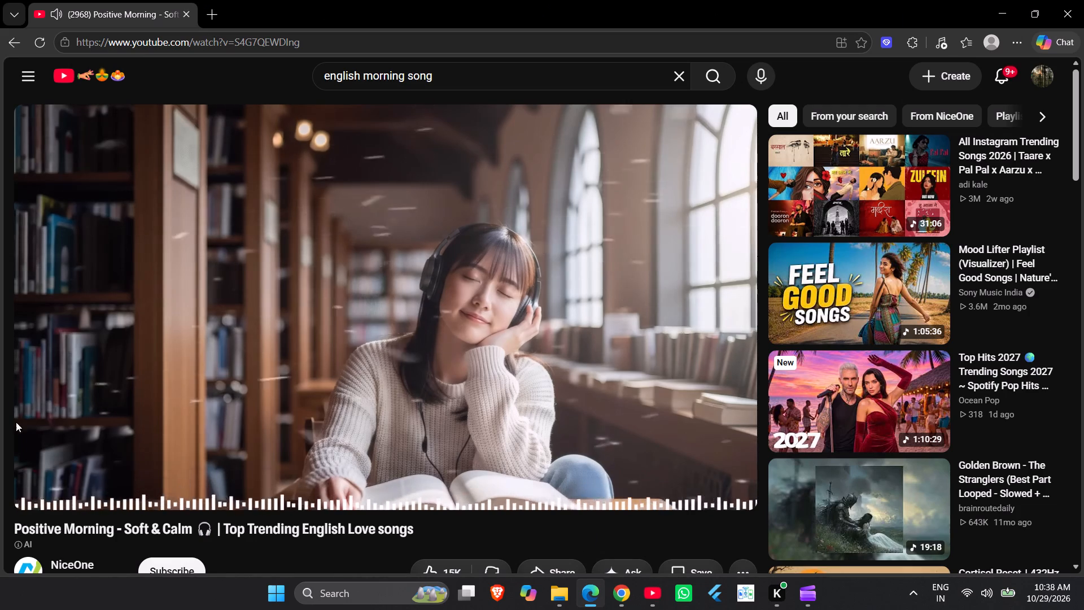
{"action": "left_click", "coordinate": [81, 481]}
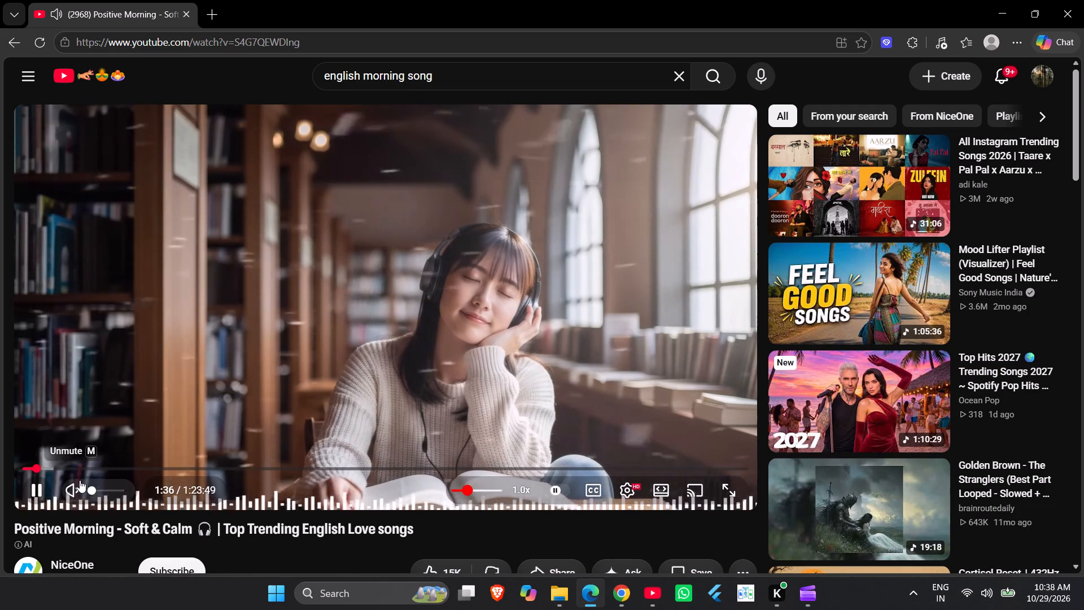
{"action": "left_click", "coordinate": [102, 493]}
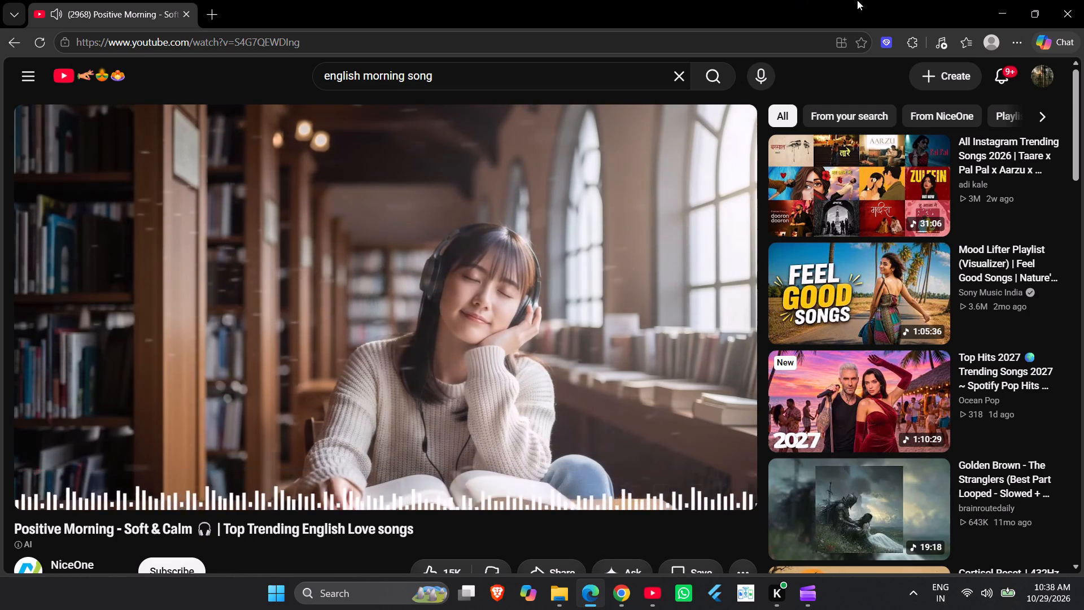
{"action": "left_click", "coordinate": [998, 12]}
Examine the clips available in the MW4 Campaign Moments folder on MediaSilo.
{"action": "scroll", "coordinate": [518, 332], "scroll_direction": "down", "scroll_amount": 6}
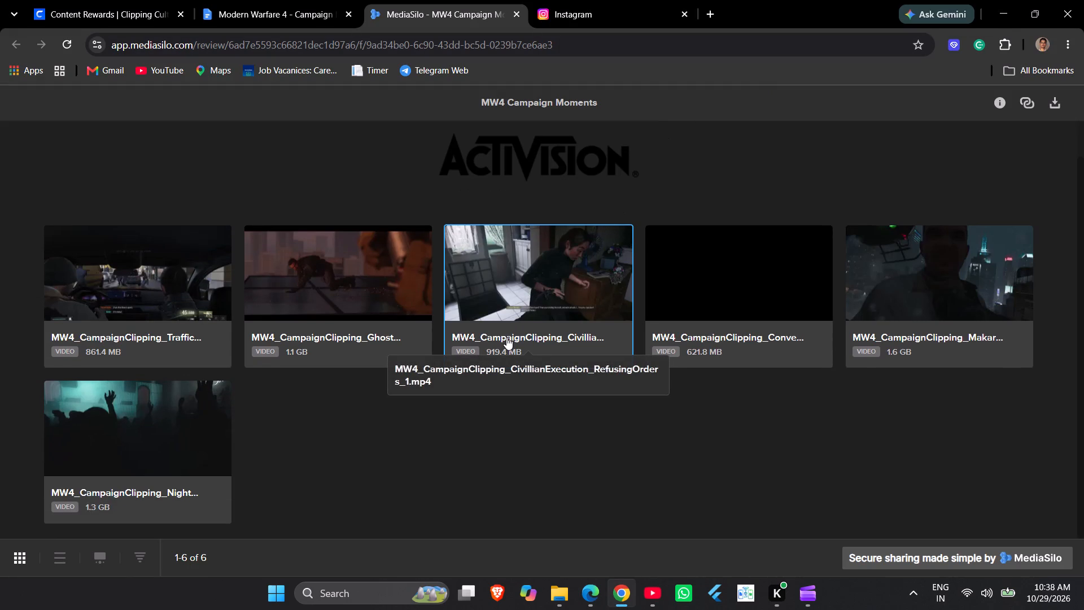
{"action": "scroll", "coordinate": [506, 337], "scroll_direction": "down", "scroll_amount": 2}
{"action": "scroll", "coordinate": [913, 180], "scroll_direction": "down", "scroll_amount": 6}
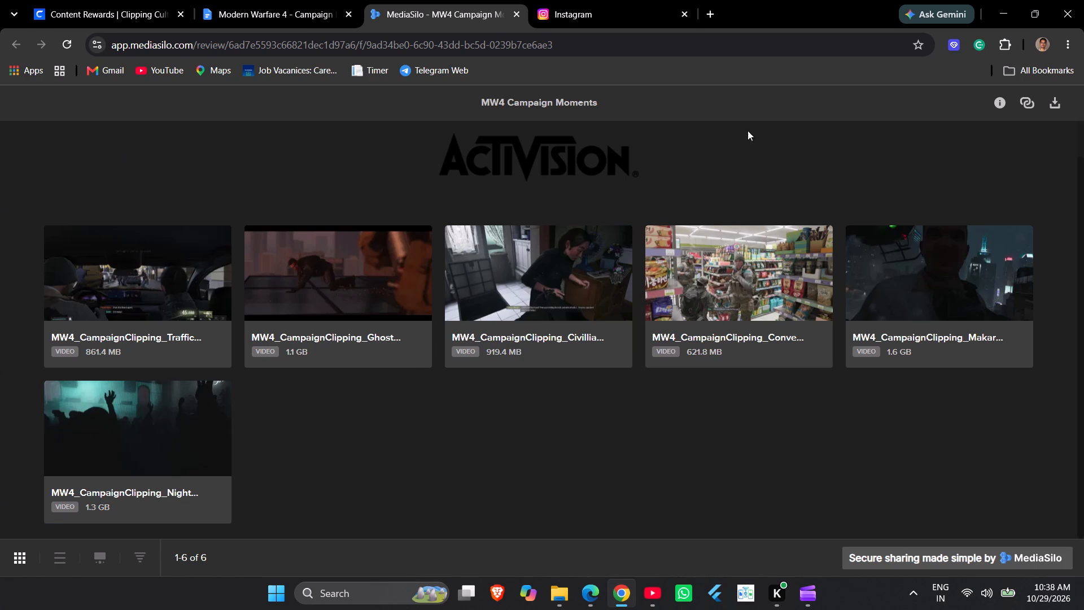
{"action": "scroll", "coordinate": [459, 114], "scroll_direction": "down", "scroll_amount": 7}
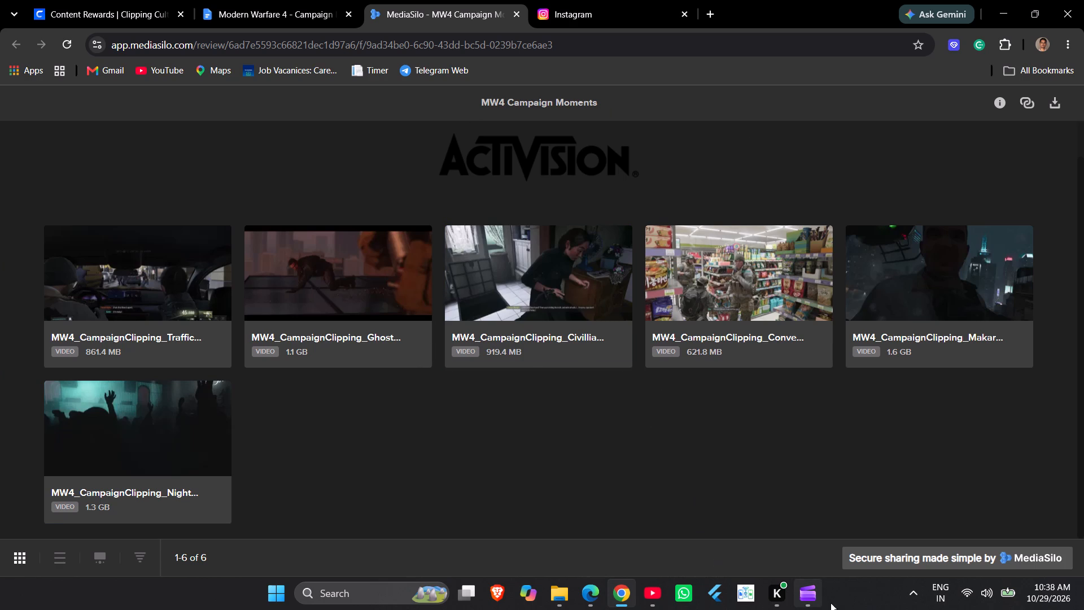
Switch back to Clipchamp and cancel the pending media import.
{"action": "left_click", "coordinate": [821, 605]}
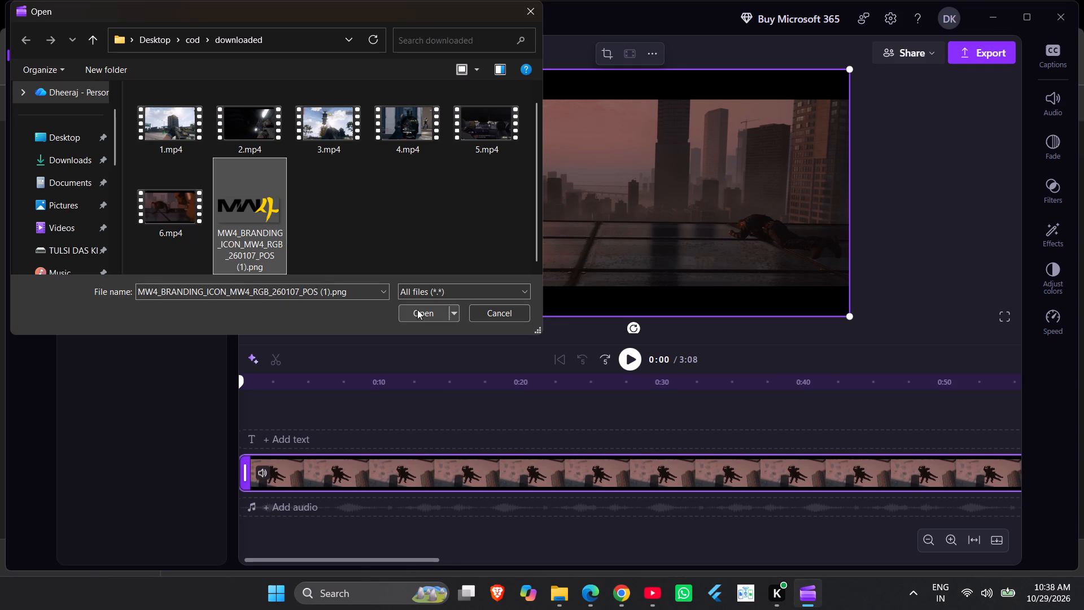
{"action": "left_click", "coordinate": [540, 11]}
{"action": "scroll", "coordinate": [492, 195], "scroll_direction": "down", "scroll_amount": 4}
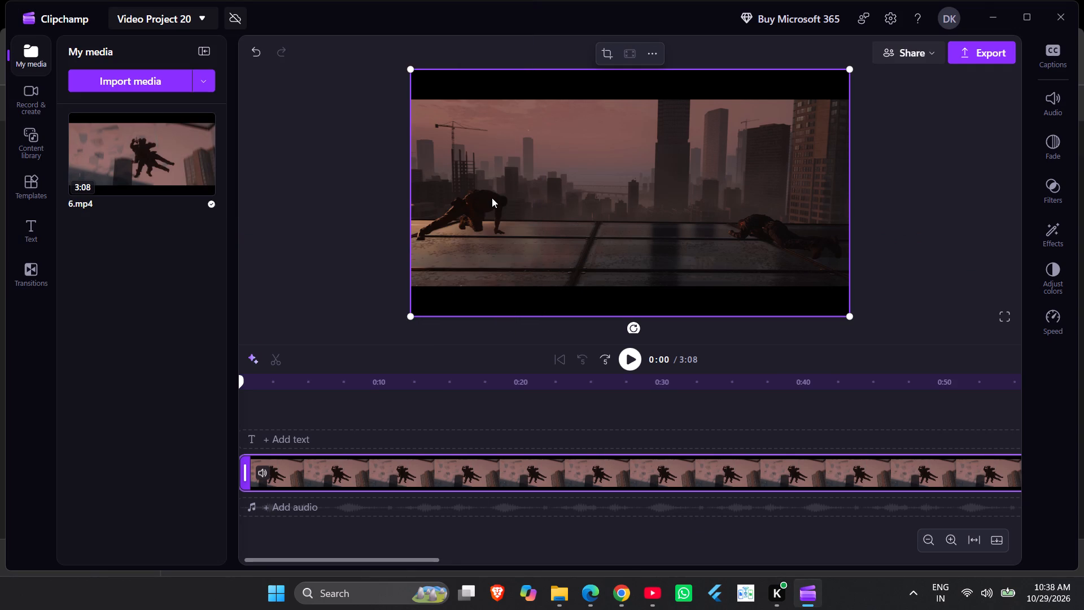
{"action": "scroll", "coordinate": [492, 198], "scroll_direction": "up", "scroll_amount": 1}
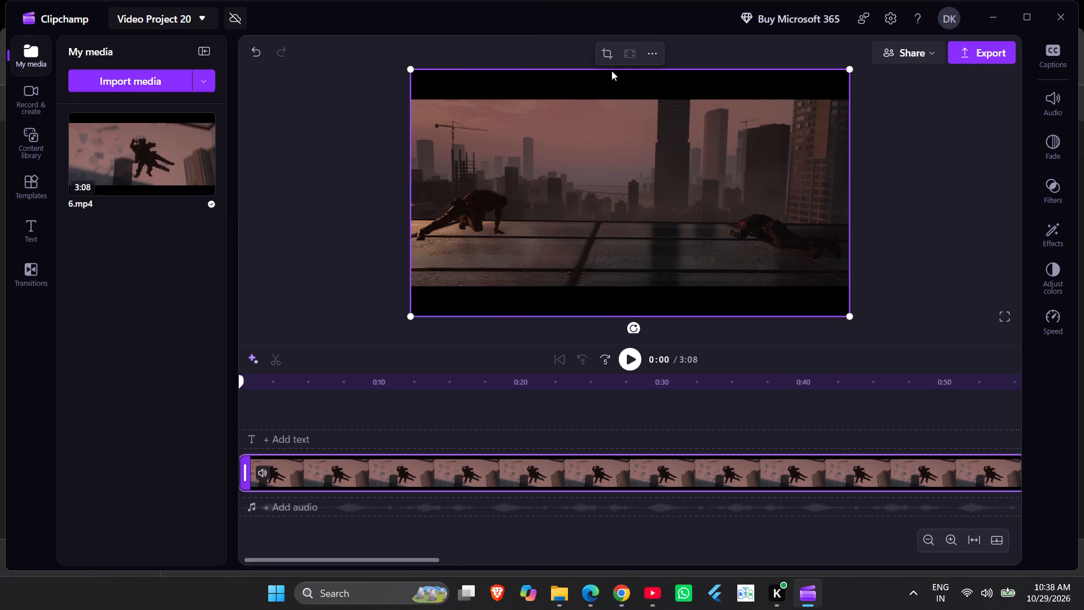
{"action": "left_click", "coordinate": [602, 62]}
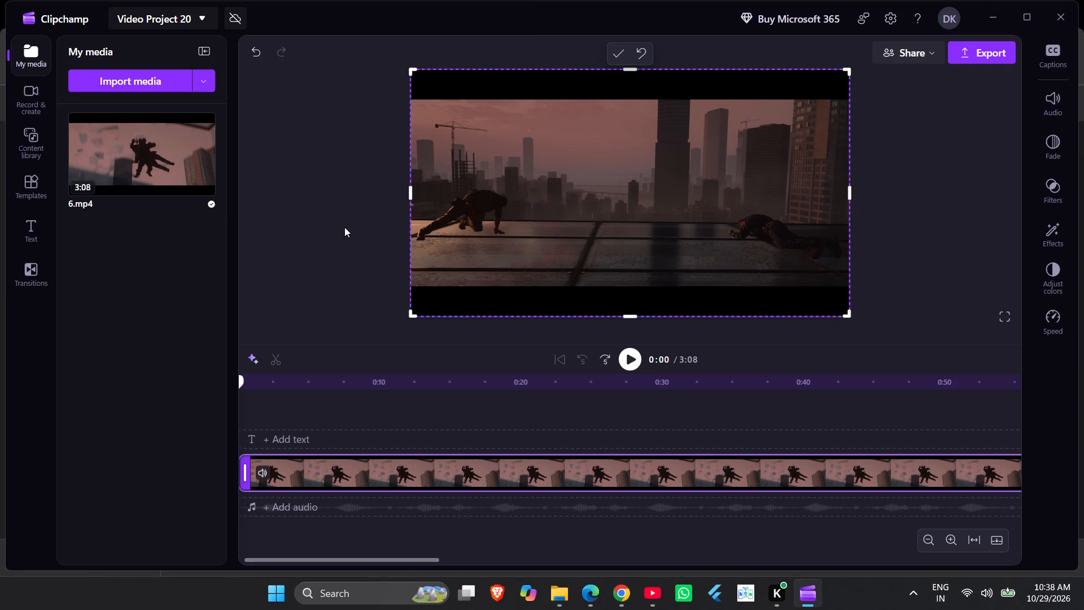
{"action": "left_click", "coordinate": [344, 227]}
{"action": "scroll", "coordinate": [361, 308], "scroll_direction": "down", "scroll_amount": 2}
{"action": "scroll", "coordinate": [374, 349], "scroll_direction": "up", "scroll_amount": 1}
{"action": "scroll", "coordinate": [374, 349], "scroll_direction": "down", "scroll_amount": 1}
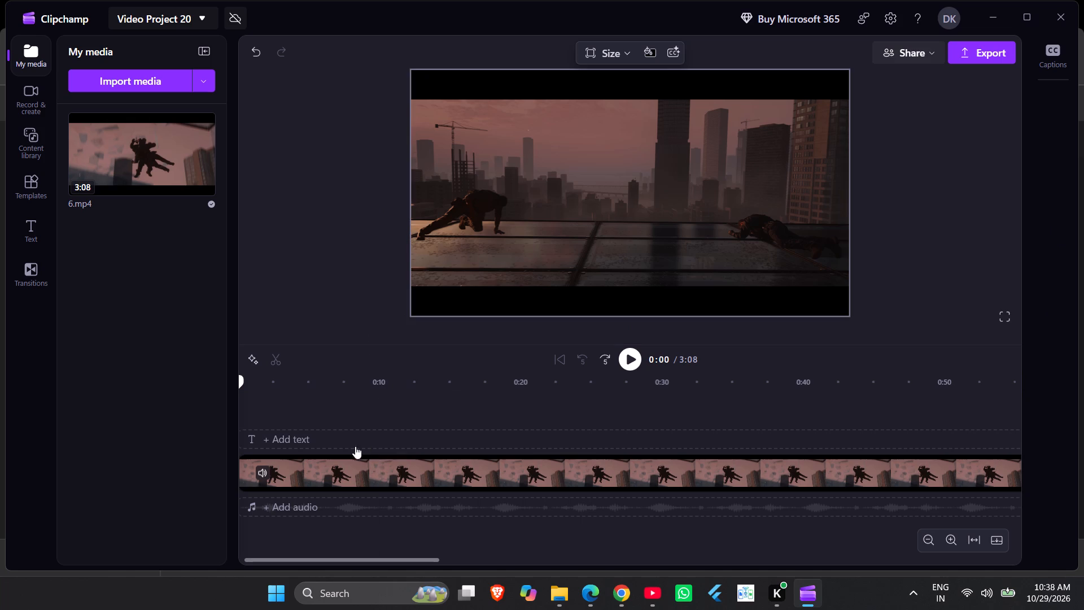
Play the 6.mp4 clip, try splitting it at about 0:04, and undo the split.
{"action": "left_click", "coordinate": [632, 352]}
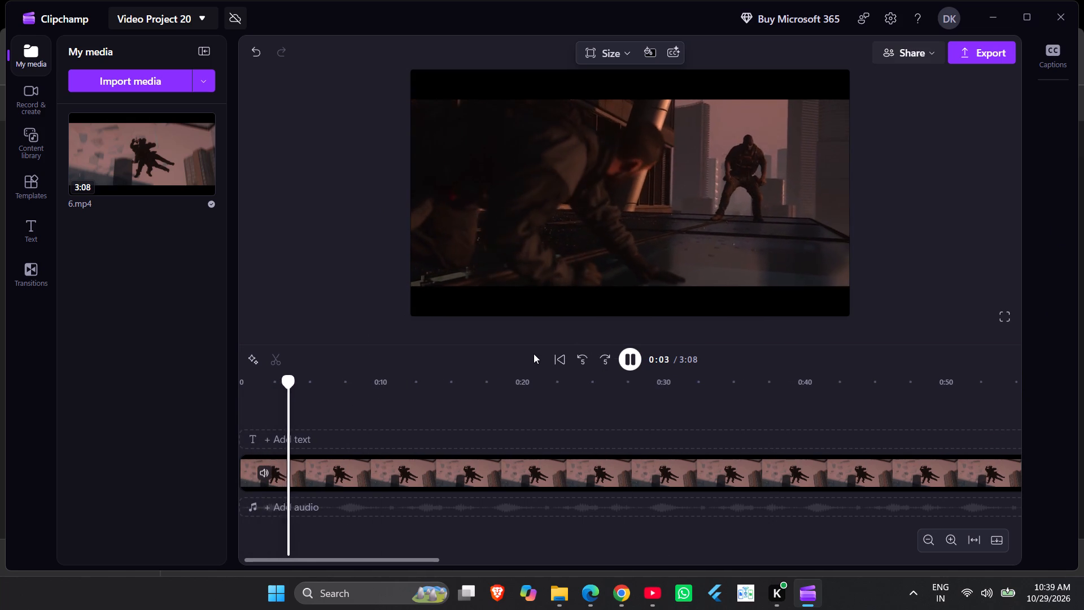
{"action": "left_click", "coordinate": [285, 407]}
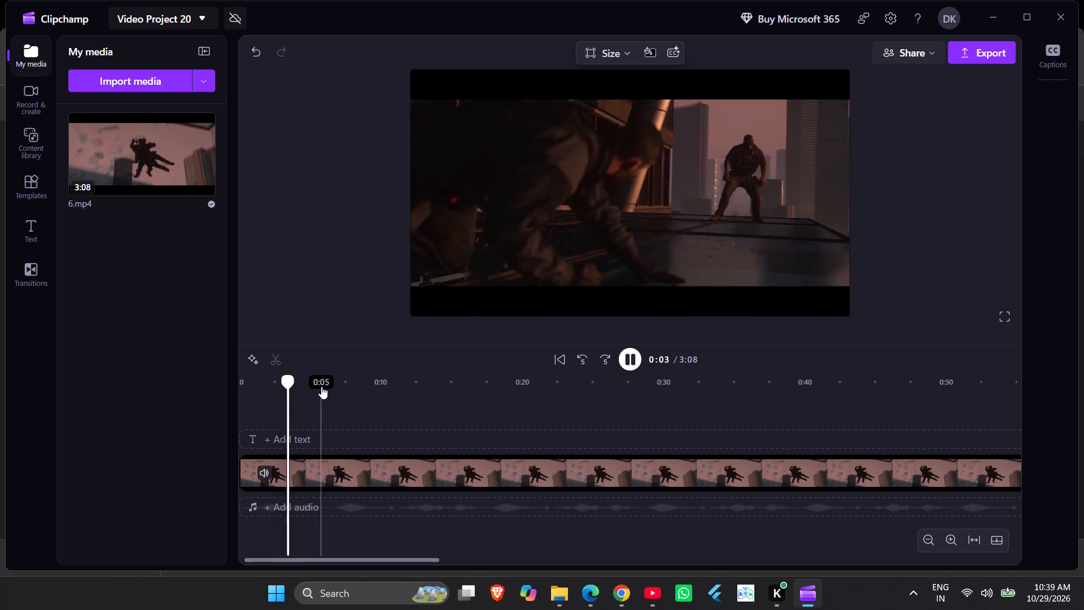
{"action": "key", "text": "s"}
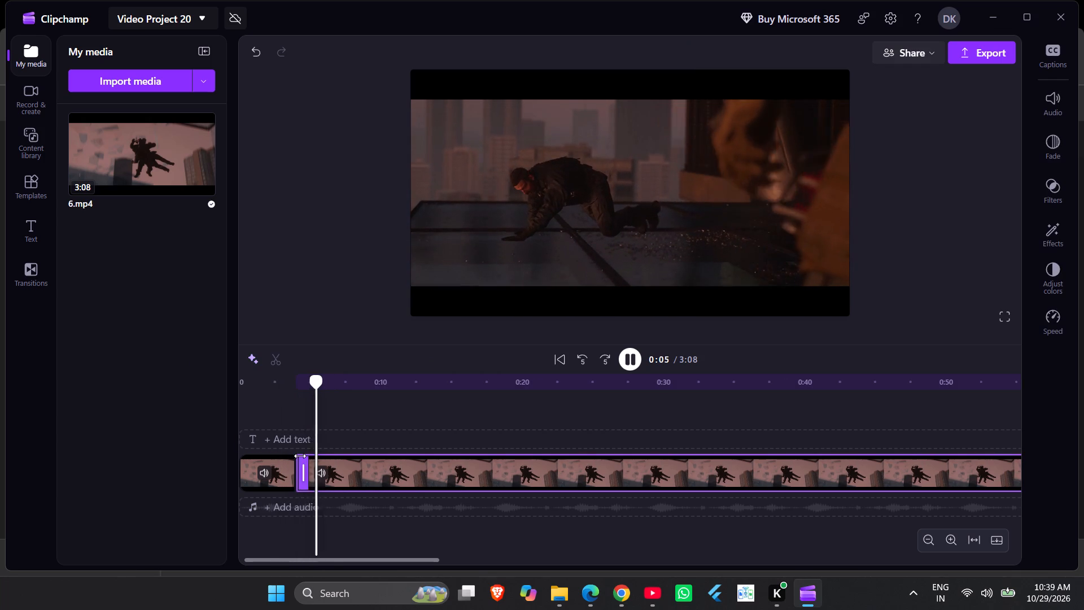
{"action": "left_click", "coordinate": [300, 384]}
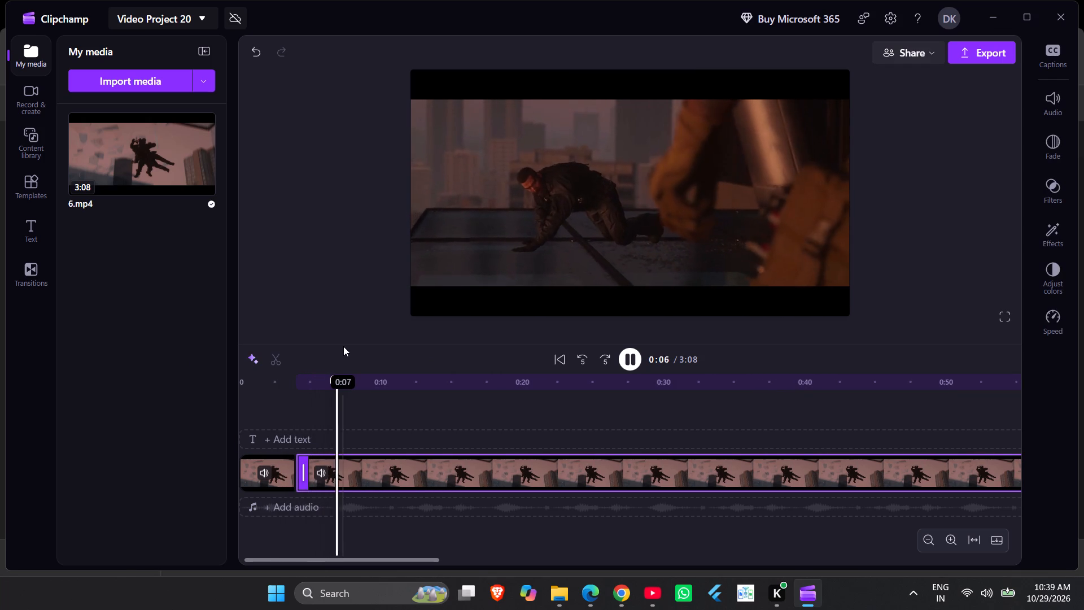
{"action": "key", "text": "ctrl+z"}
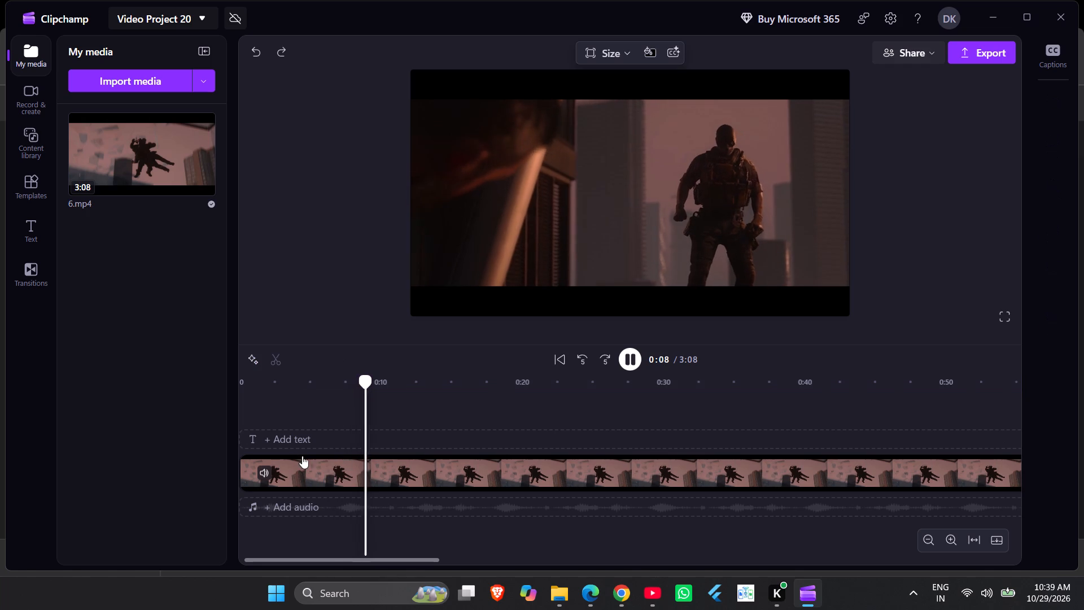
Split the 6.mp4 clip on the timeline at about 0:01.
{"action": "left_click", "coordinate": [257, 379]}
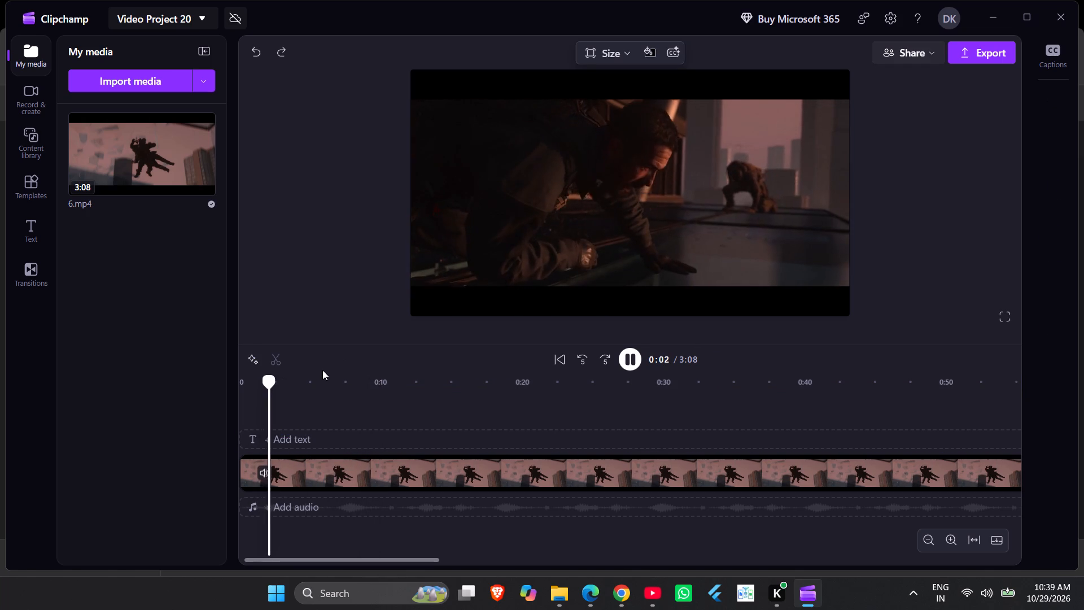
{"action": "left_click", "coordinate": [254, 372]}
{"action": "left_click", "coordinate": [260, 385]}
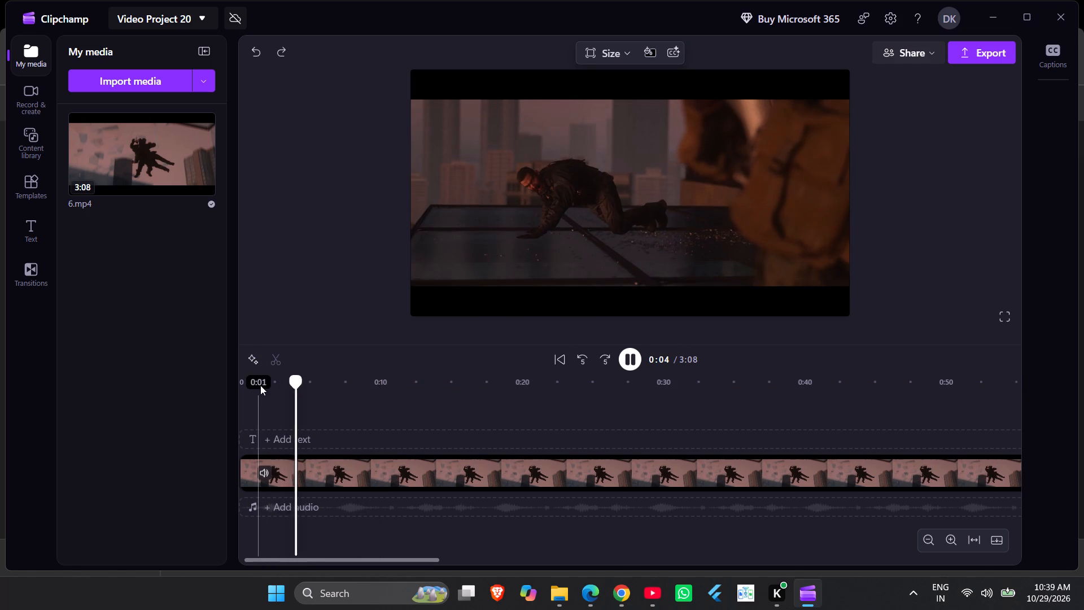
{"action": "key", "text": "s"}
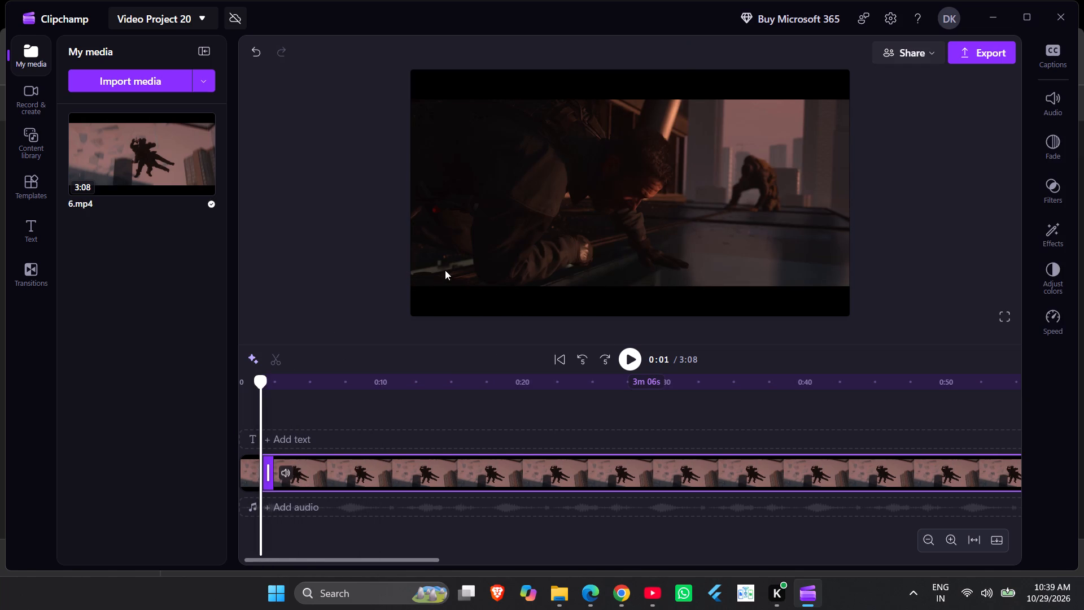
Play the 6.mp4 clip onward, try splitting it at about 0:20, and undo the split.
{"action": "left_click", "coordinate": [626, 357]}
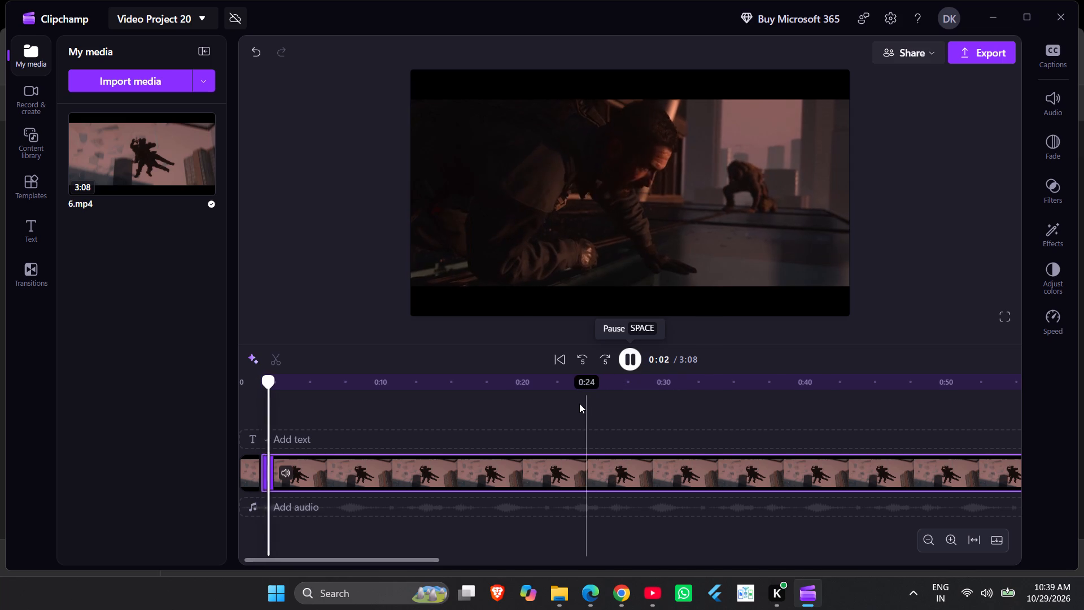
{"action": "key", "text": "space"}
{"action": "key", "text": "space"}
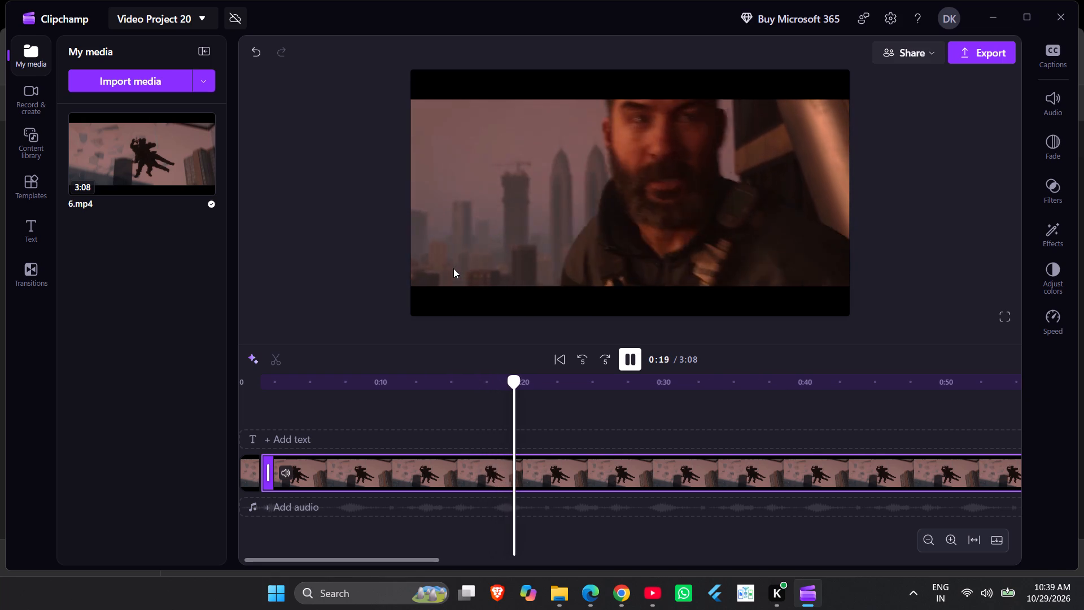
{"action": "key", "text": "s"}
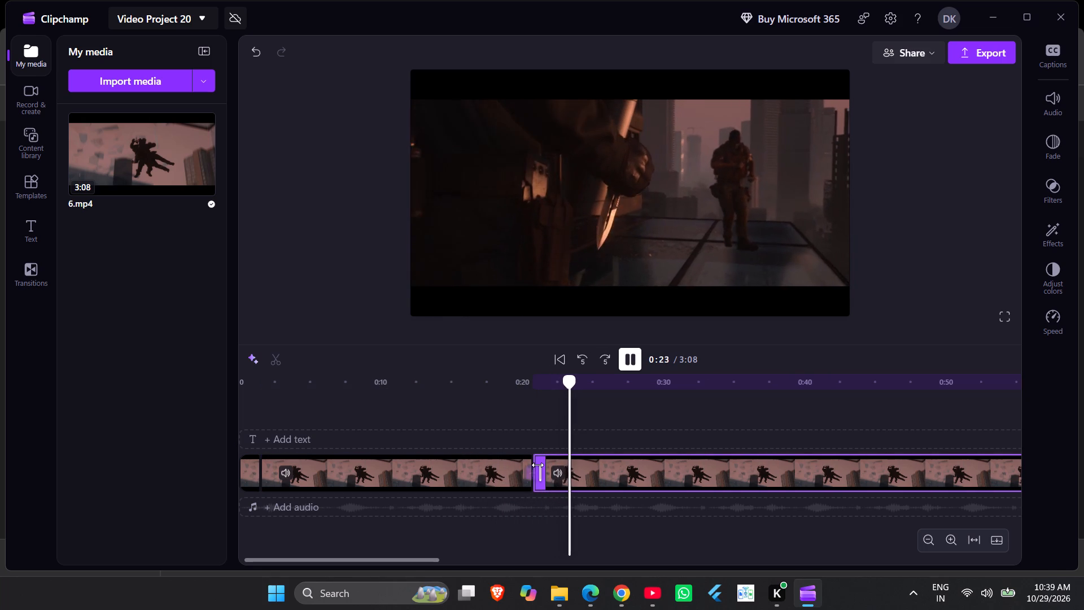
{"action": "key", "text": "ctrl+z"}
Review the footage around 0:20 and split the 6.mp4 clip at about 0:25.
{"action": "left_click", "coordinate": [485, 413]}
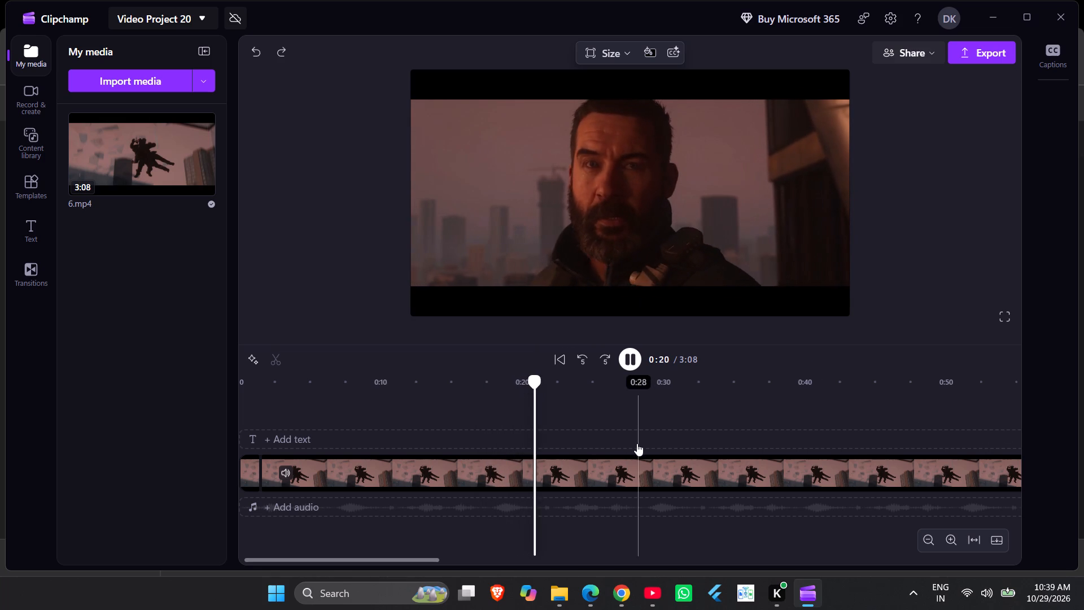
{"action": "left_click", "coordinate": [646, 474]}
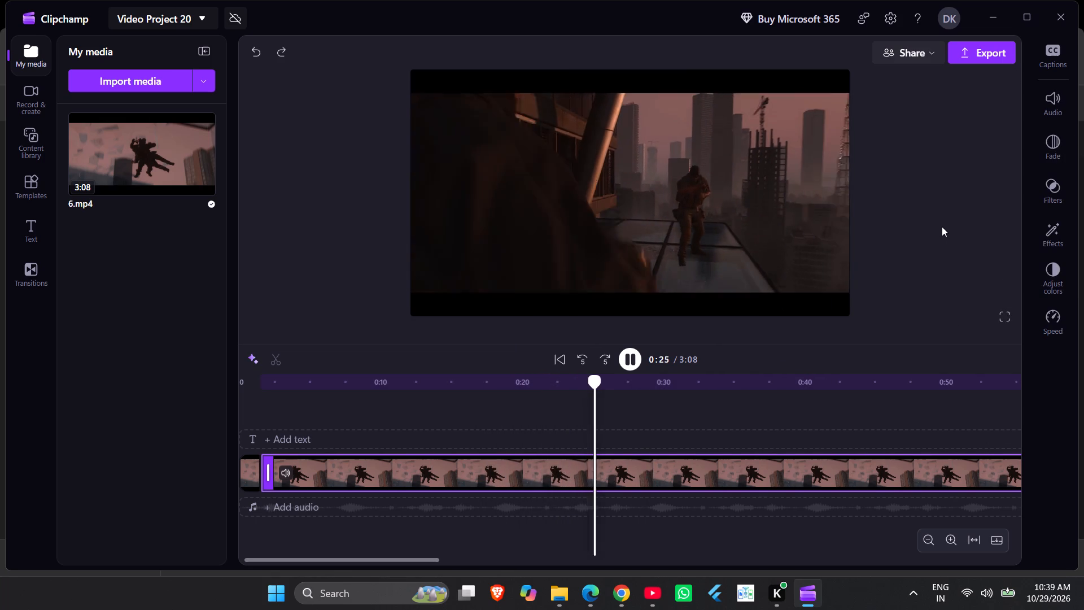
{"action": "left_click", "coordinate": [578, 394]}
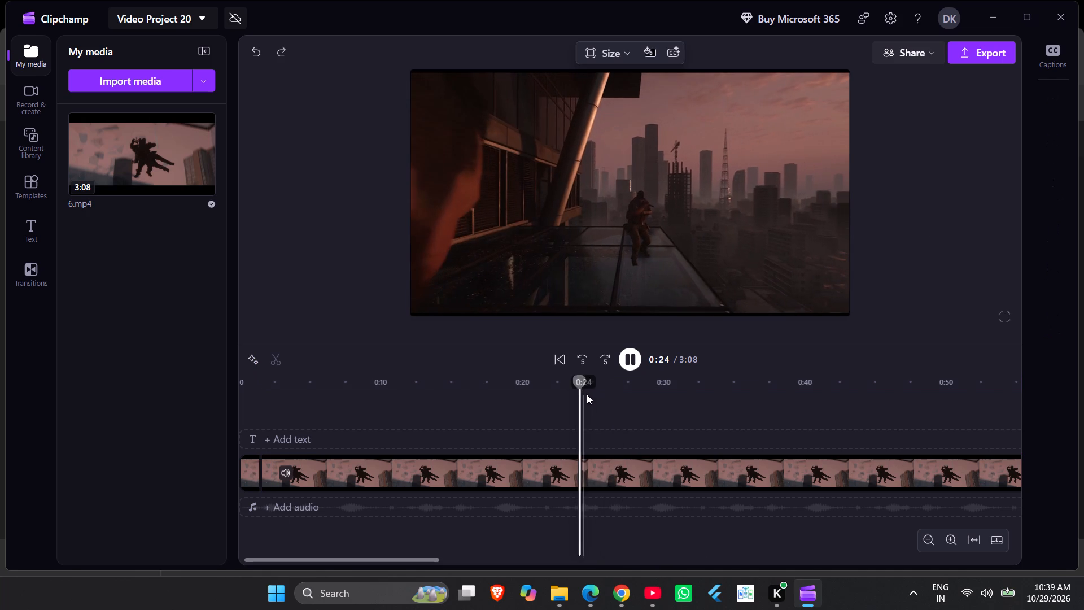
{"action": "key", "text": "s"}
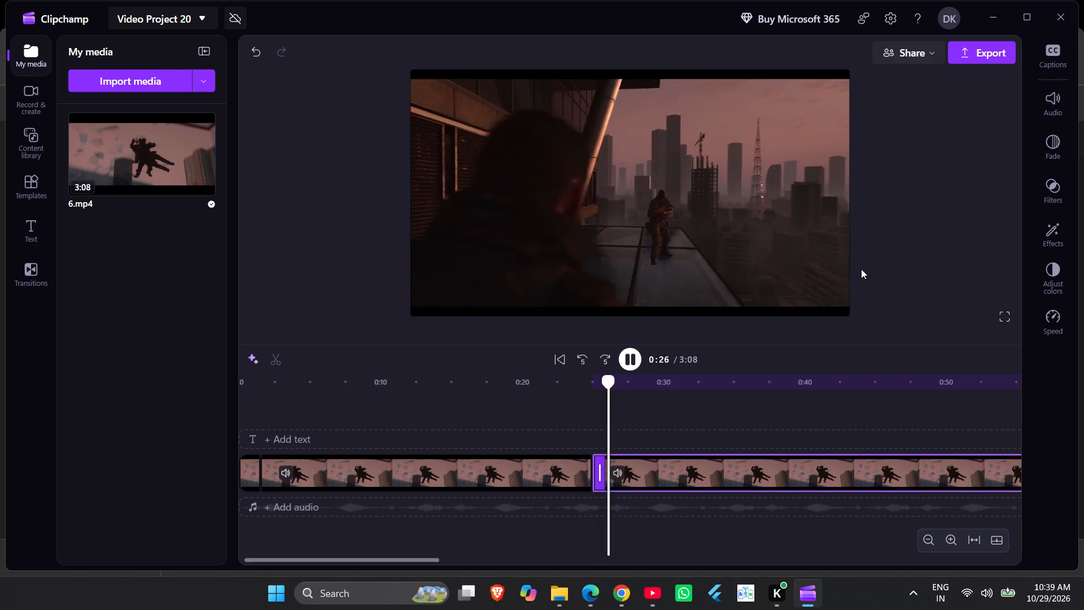
Set the playback speed of the segment after the 0:25 split to 1.5.
{"action": "left_click", "coordinate": [558, 381]}
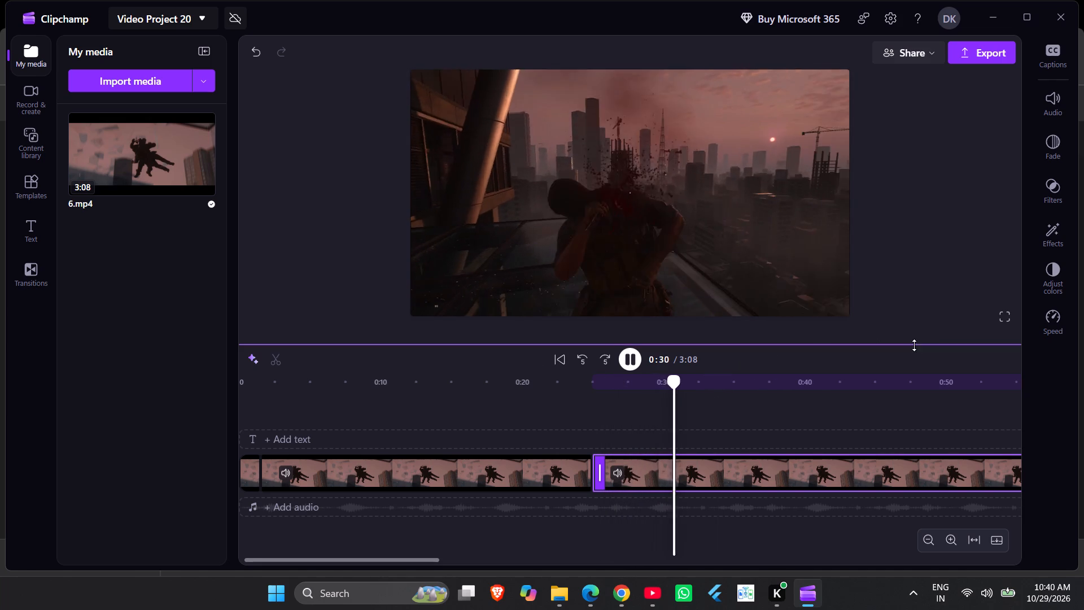
{"action": "left_click", "coordinate": [1053, 335]}
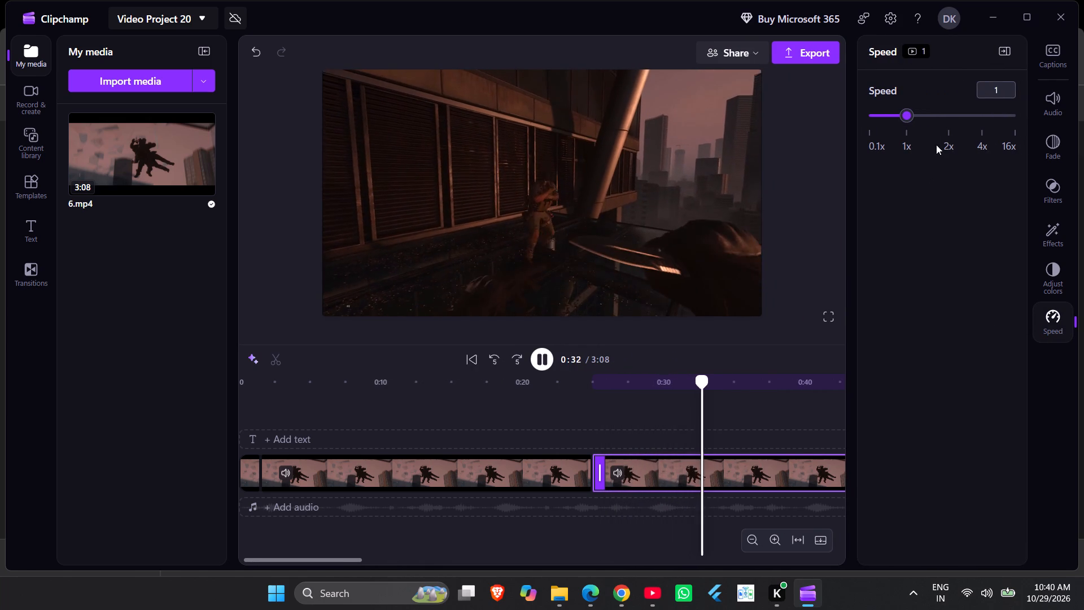
{"action": "left_click", "coordinate": [923, 115]}
{"action": "left_click", "coordinate": [929, 121]}
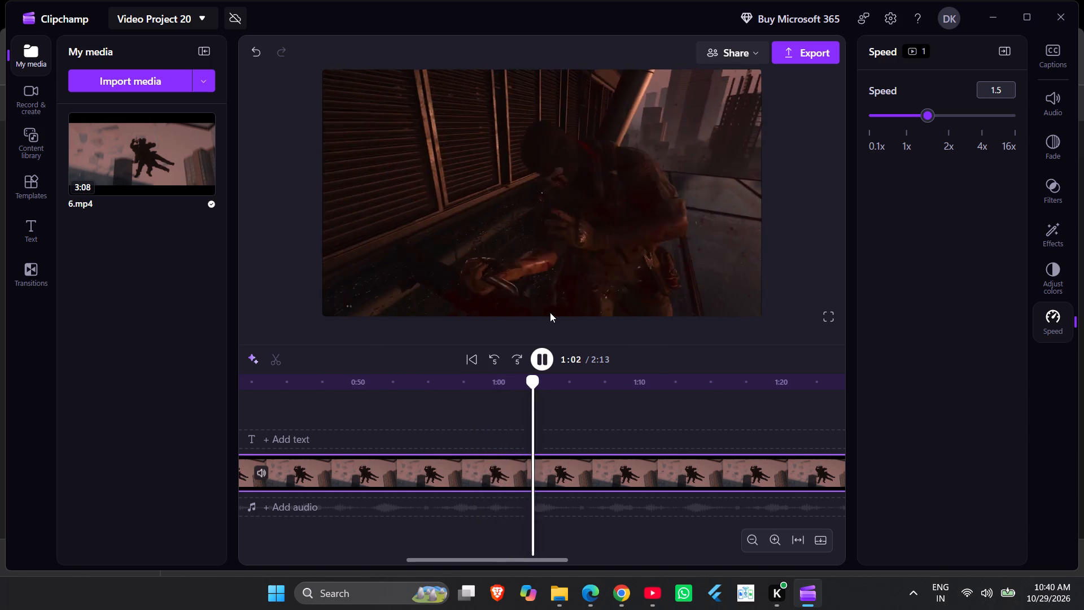
Split the sped-up segment at about 1:00 and again at about 1:05.
{"action": "key", "text": "s"}
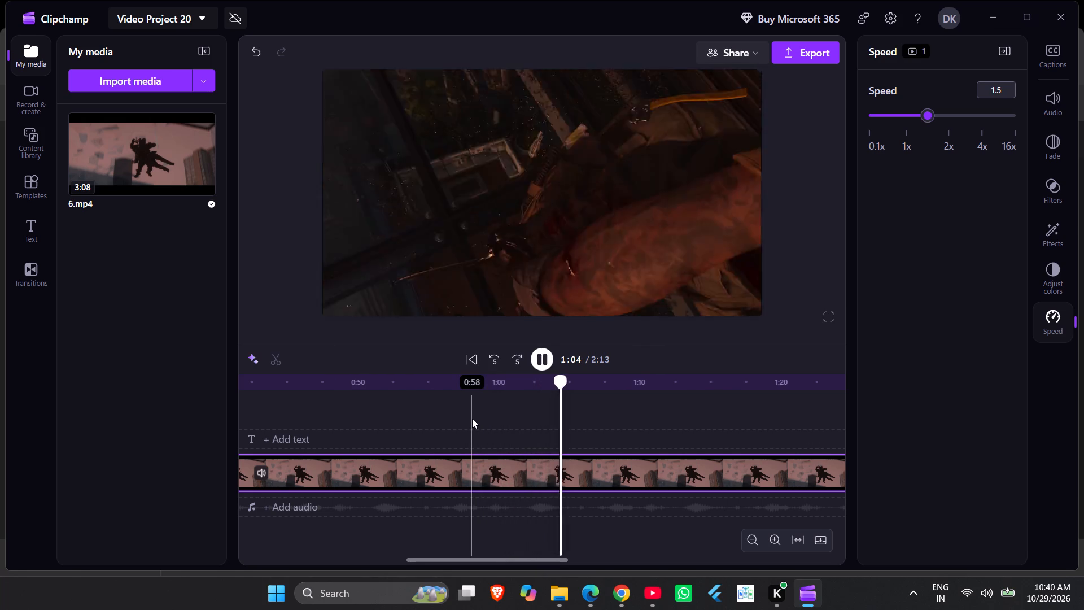
{"action": "left_click", "coordinate": [483, 390]}
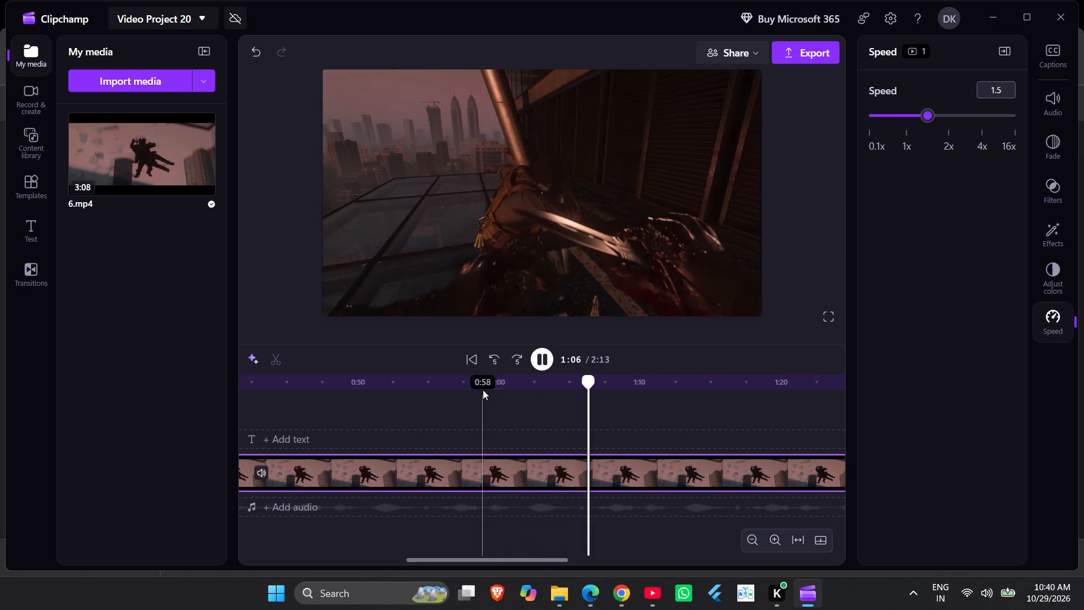
{"action": "key", "text": "s"}
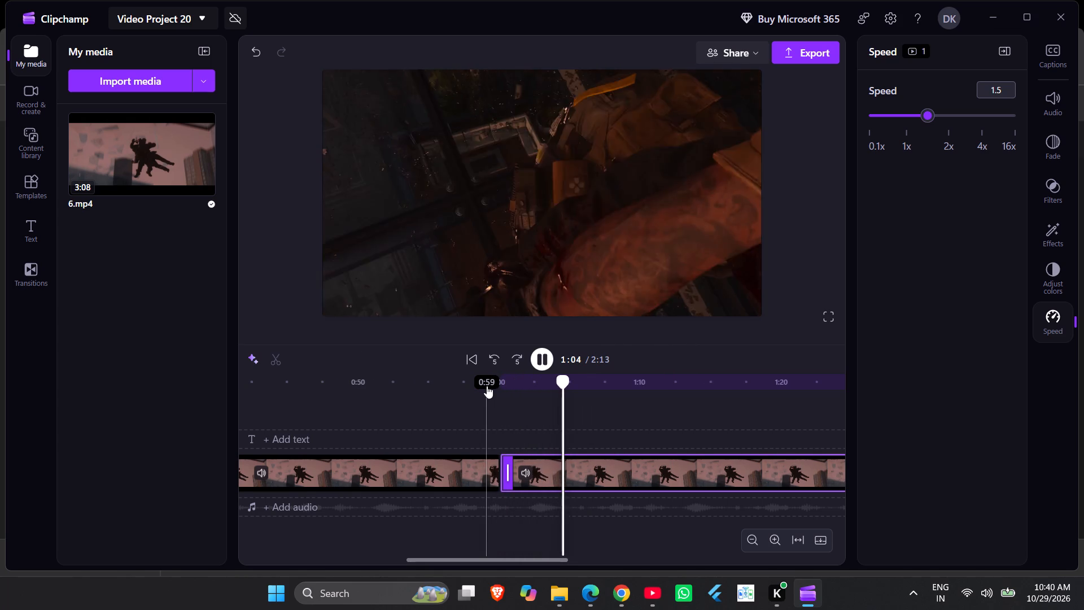
{"action": "key", "text": "s"}
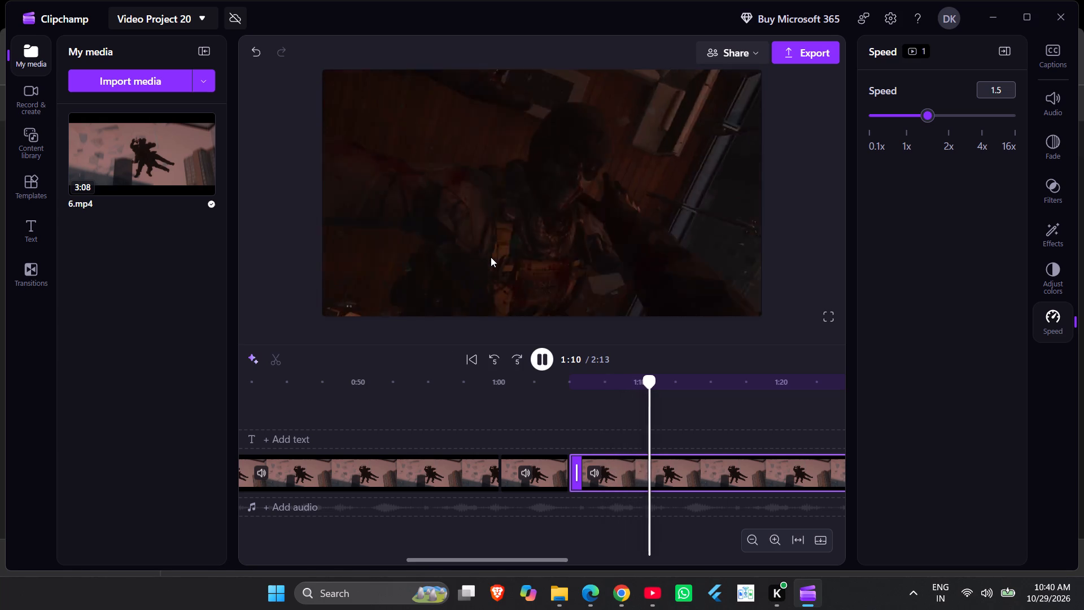
{"action": "left_click", "coordinate": [587, 383]}
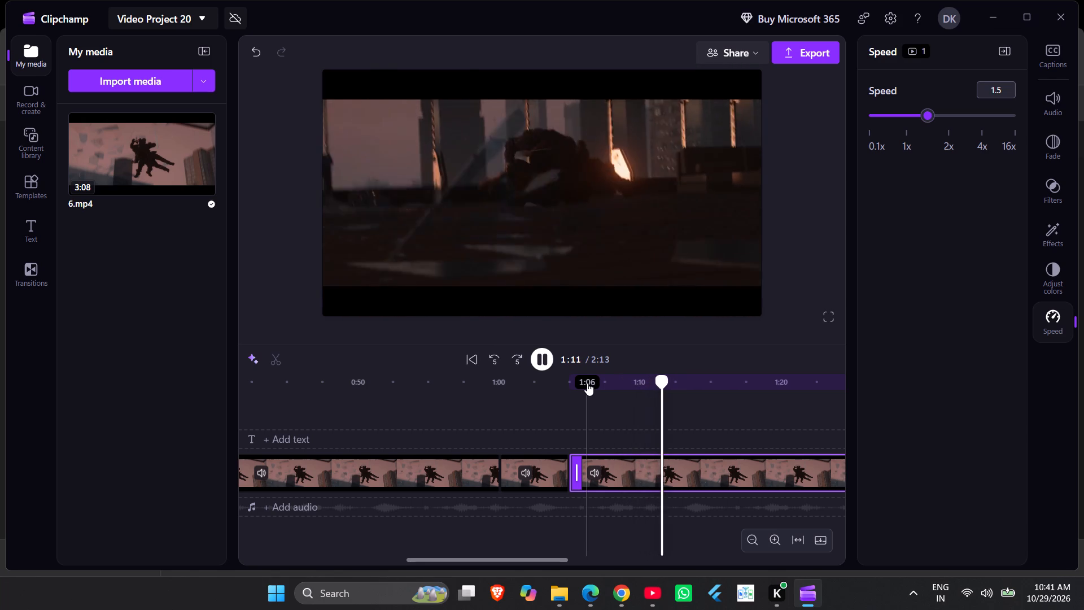
Delete the short segment between about 1:00 and 1:05 and close the gap it leaves.
{"action": "left_click", "coordinate": [544, 473]}
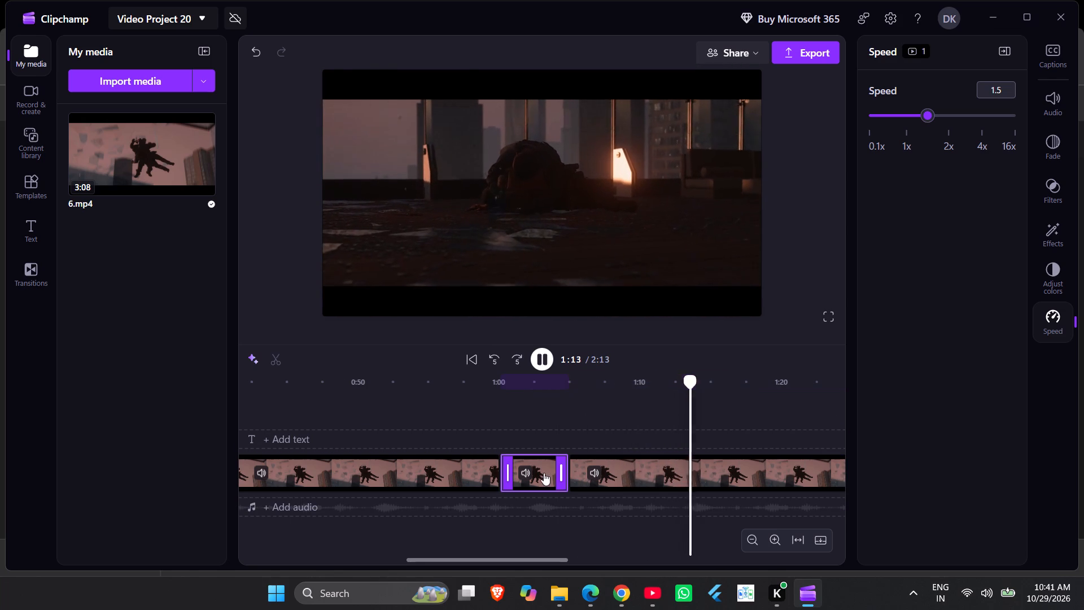
{"action": "right_click", "coordinate": [543, 473]}
{"action": "left_click", "coordinate": [586, 260]}
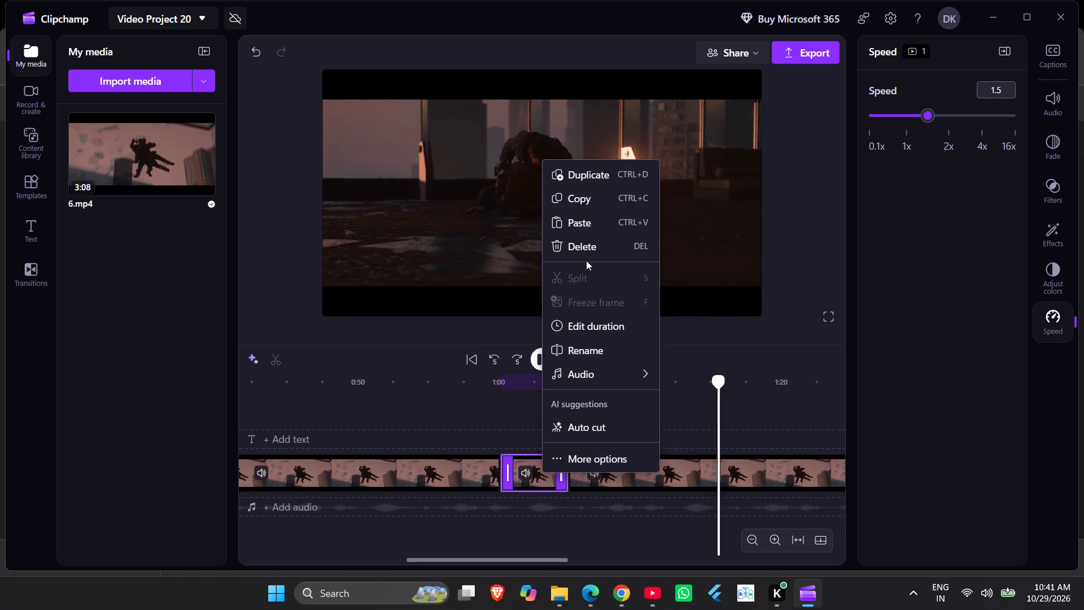
{"action": "left_click", "coordinate": [588, 254]}
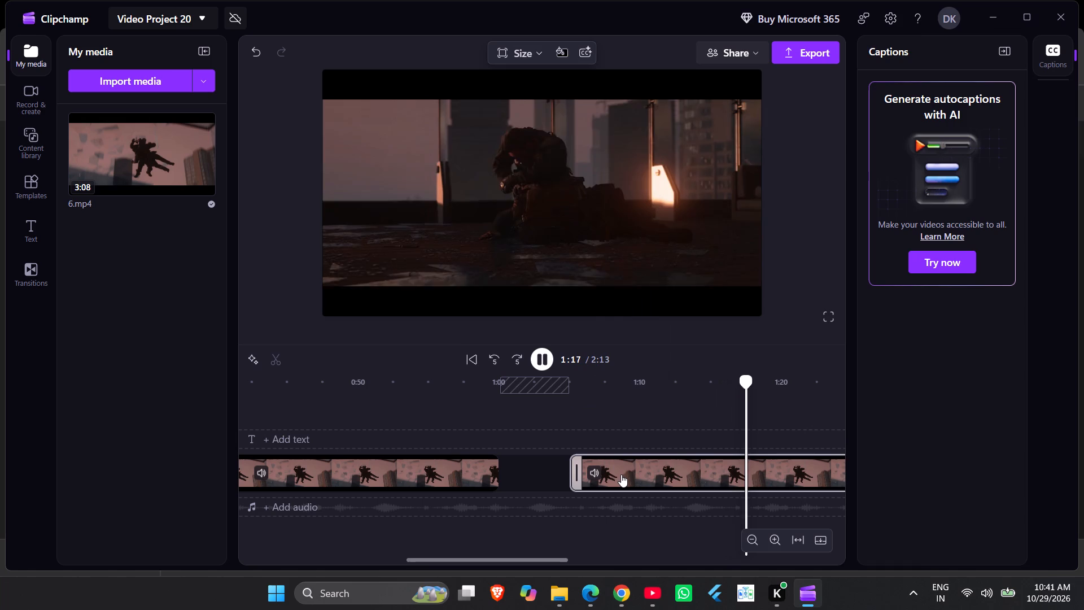
{"action": "left_click", "coordinate": [536, 476]}
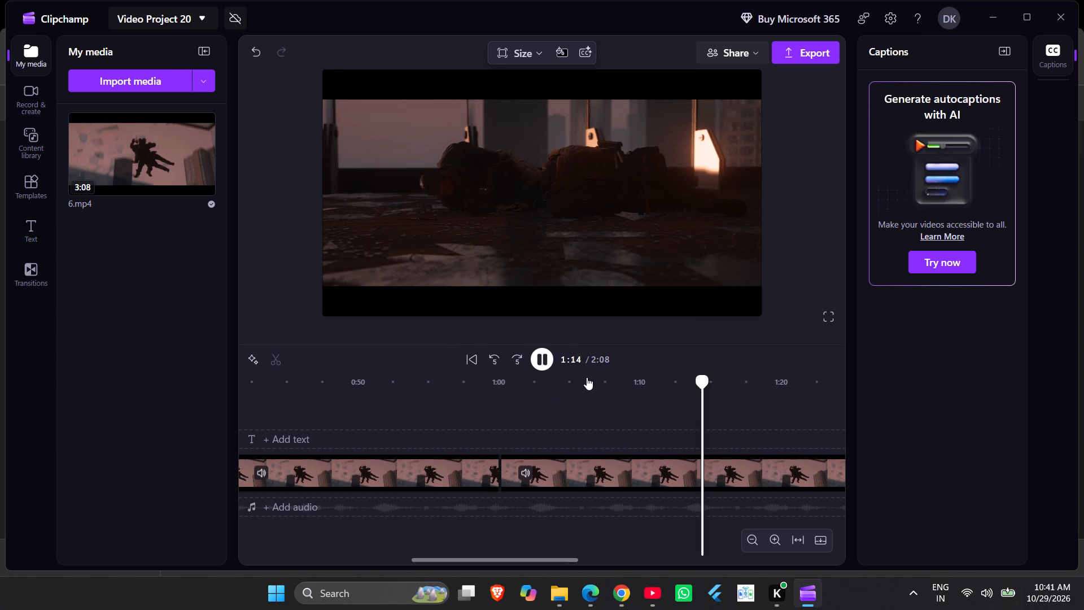
Split the remaining sped-up footage at about 1:07.
{"action": "left_click", "coordinate": [505, 409]}
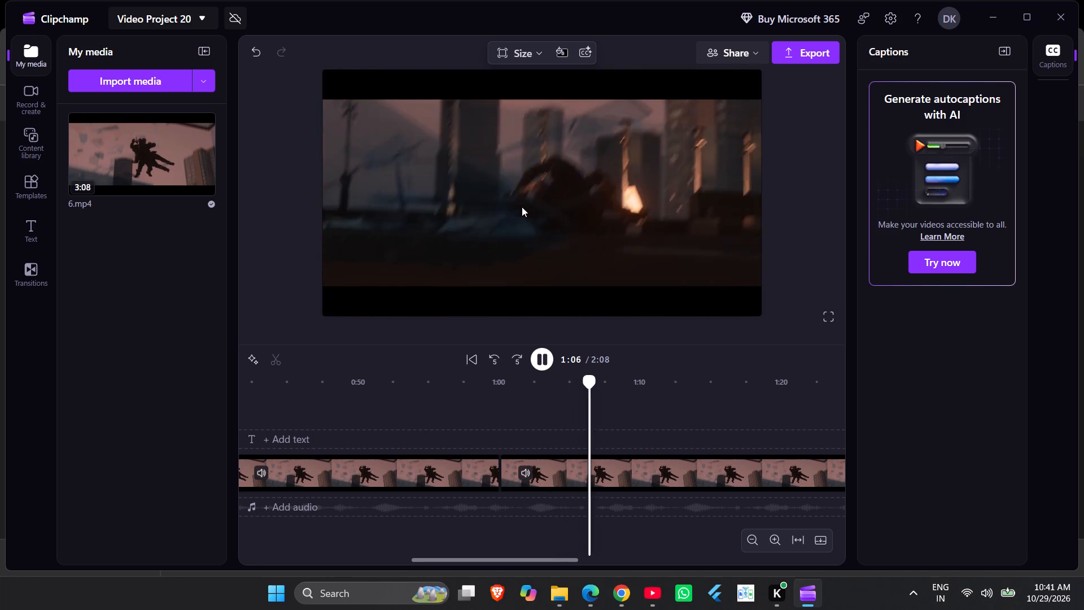
{"action": "key", "text": "s"}
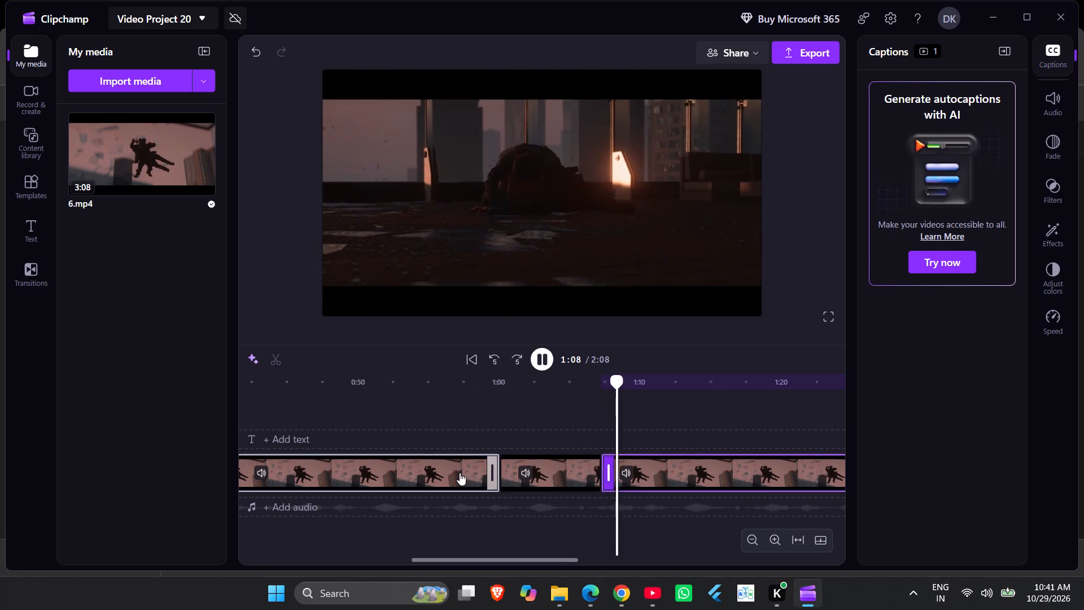
Delete the long segment between about 0:25 and 1:00 and close the gap it leaves.
{"action": "left_click", "coordinate": [449, 473]}
{"action": "right_click", "coordinate": [449, 473]}
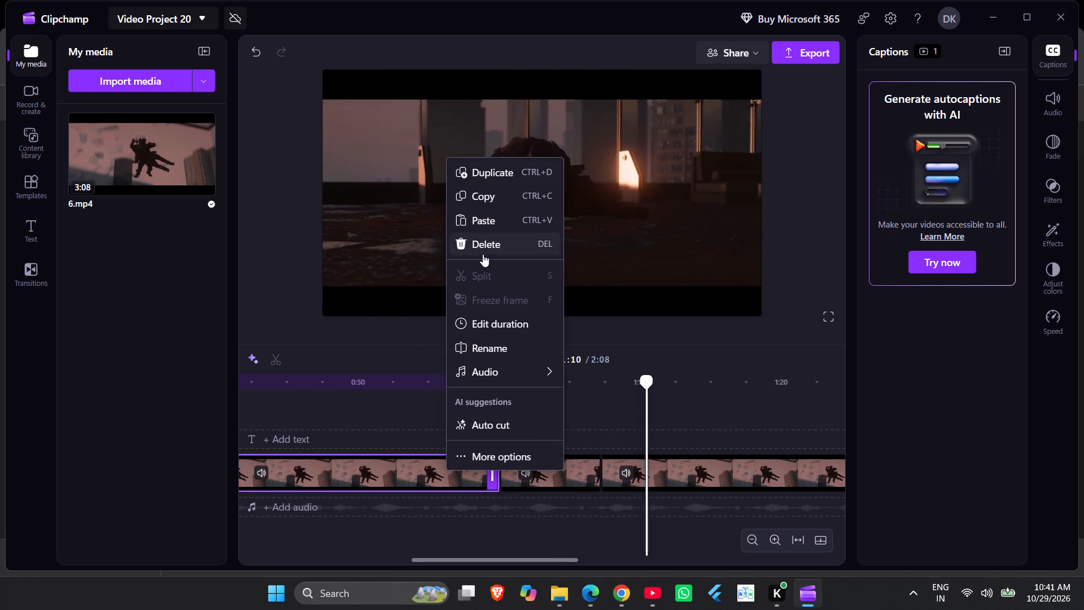
{"action": "left_click", "coordinate": [483, 254]}
{"action": "left_click", "coordinate": [377, 475]}
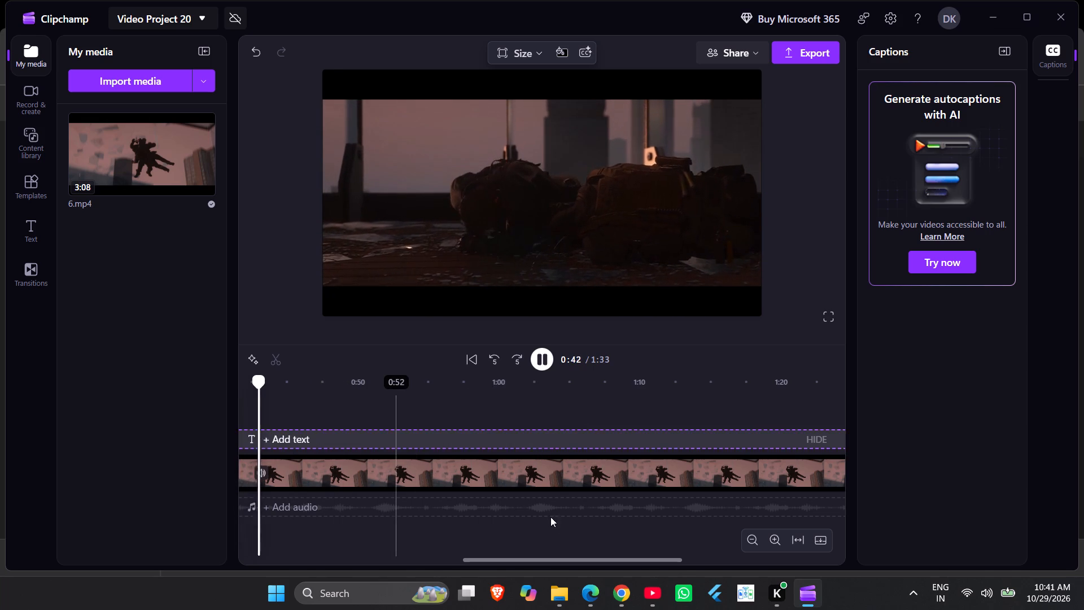
Check the footage around the last cut and delete the final segment from about 0:32 onward.
{"action": "left_click_drag", "start_coordinate": [560, 557], "coordinate": [478, 549]}
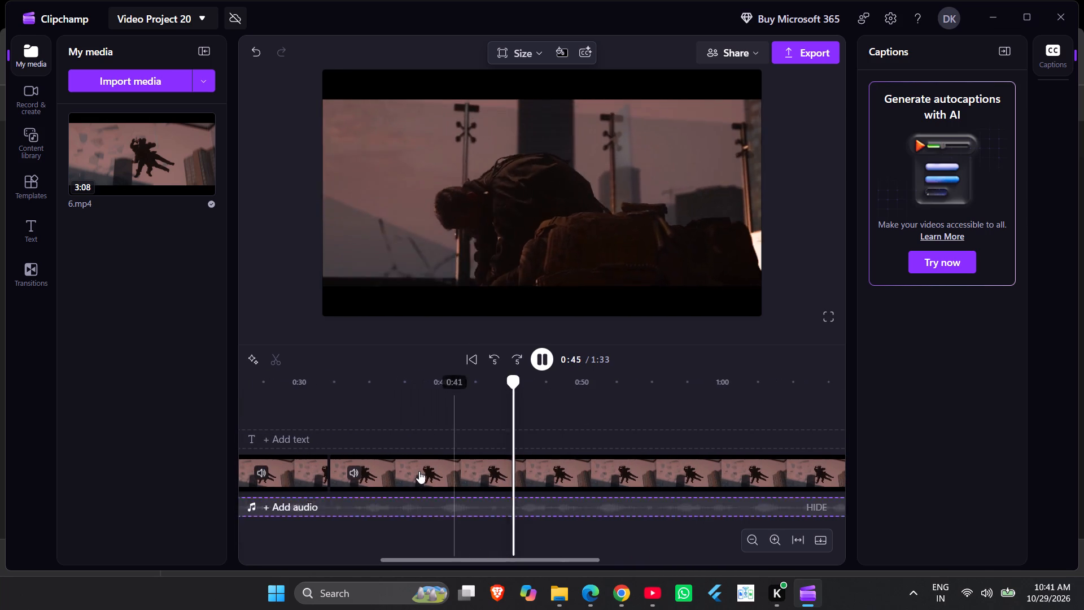
{"action": "left_click", "coordinate": [418, 469]}
{"action": "left_click", "coordinate": [342, 381]}
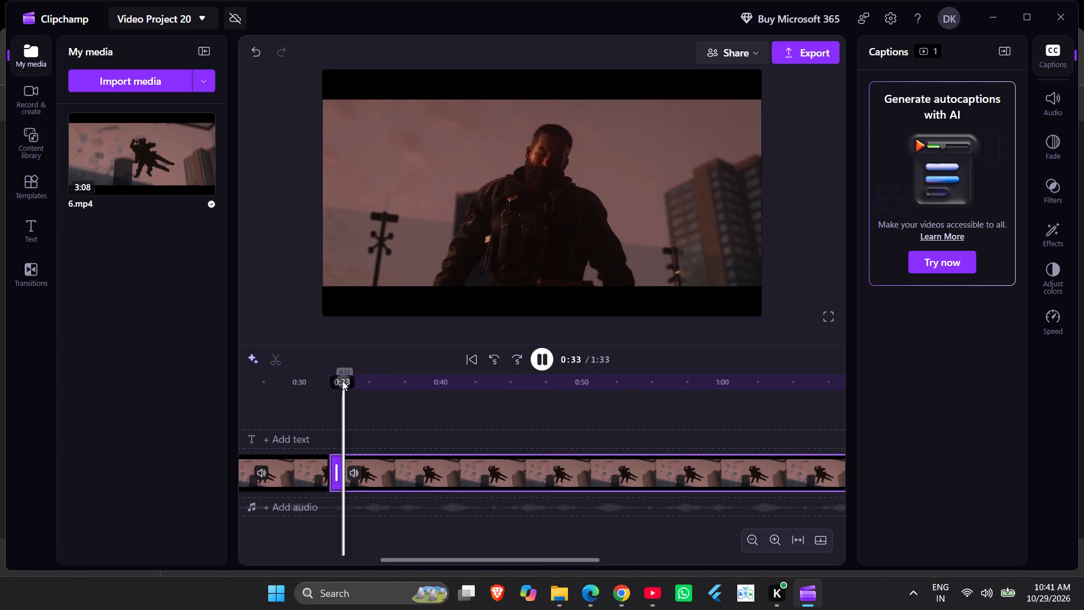
{"action": "left_click", "coordinate": [336, 389]}
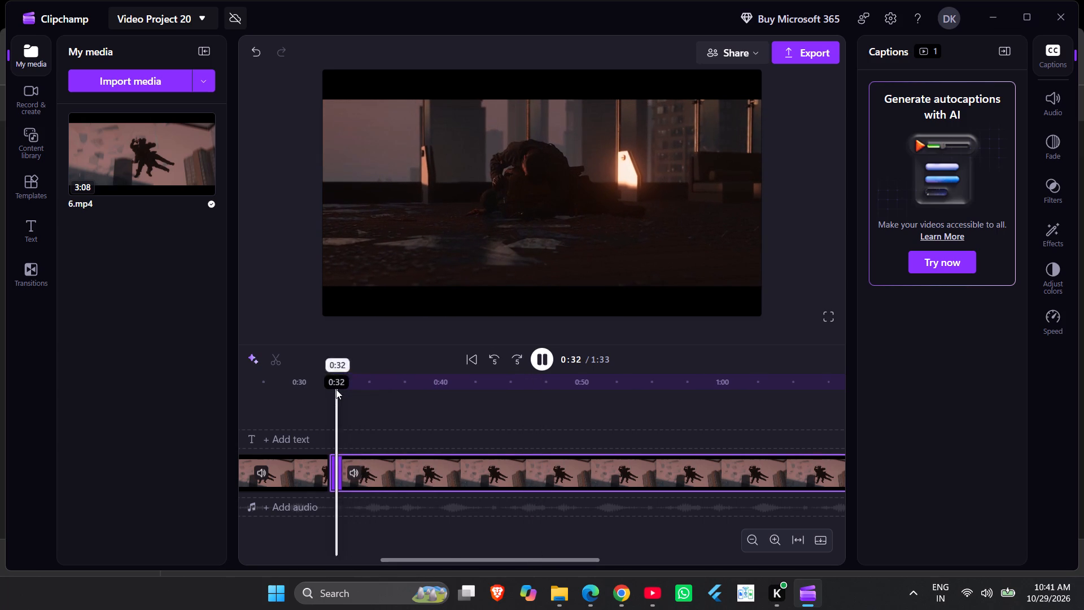
{"action": "left_click", "coordinate": [296, 384]}
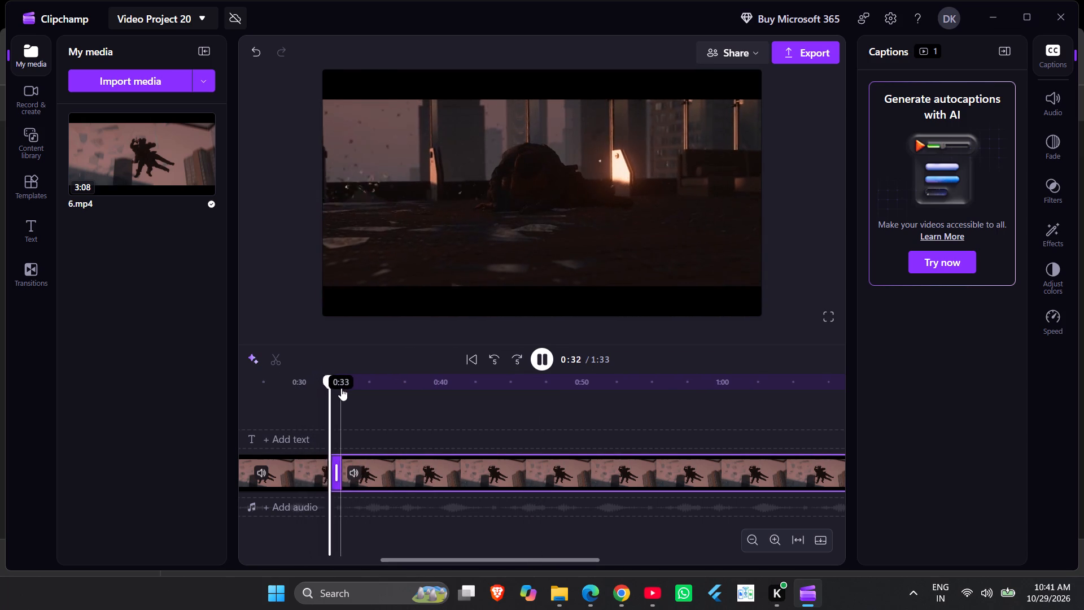
{"action": "left_click", "coordinate": [402, 476]}
{"action": "right_click", "coordinate": [401, 475]}
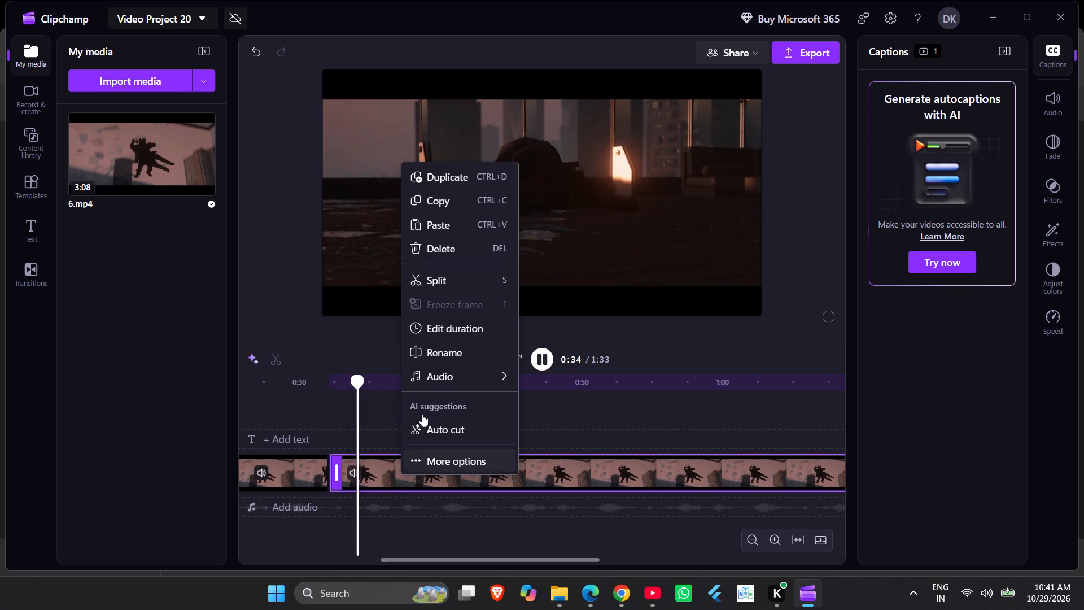
{"action": "left_click", "coordinate": [443, 250]}
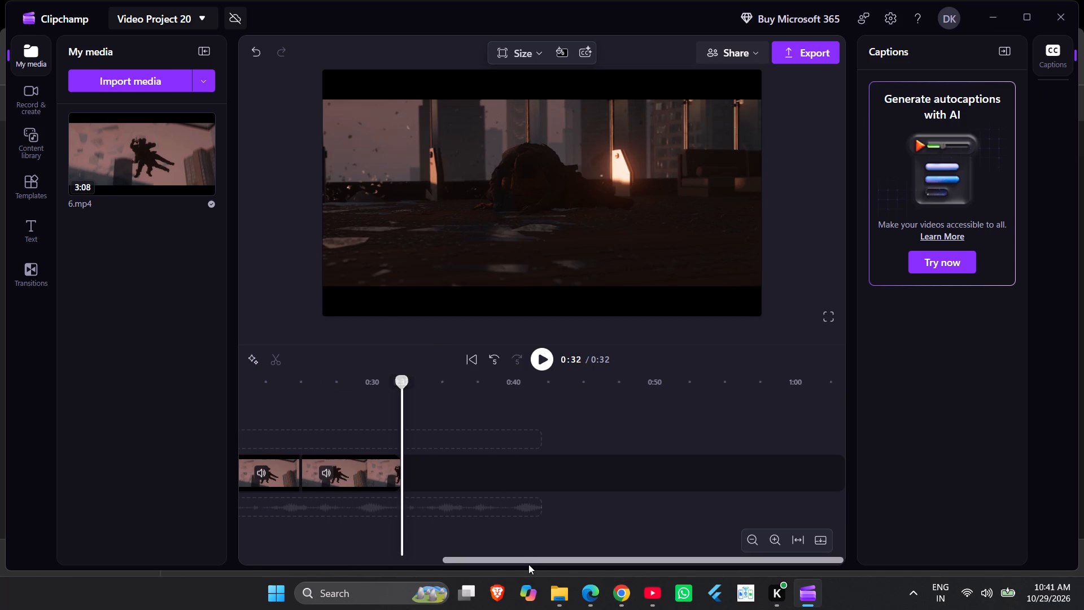
Delete the short opening segment at the start of the timeline and close the gap it leaves.
{"action": "left_click_drag", "start_coordinate": [527, 557], "coordinate": [189, 558]}
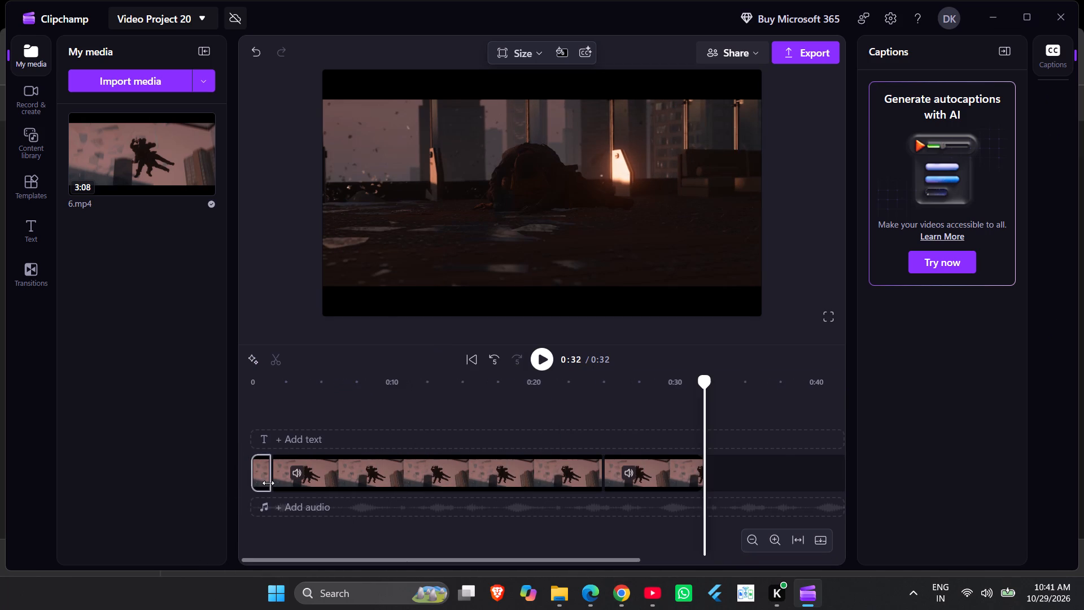
{"action": "left_click", "coordinate": [258, 474]}
{"action": "right_click", "coordinate": [256, 474]}
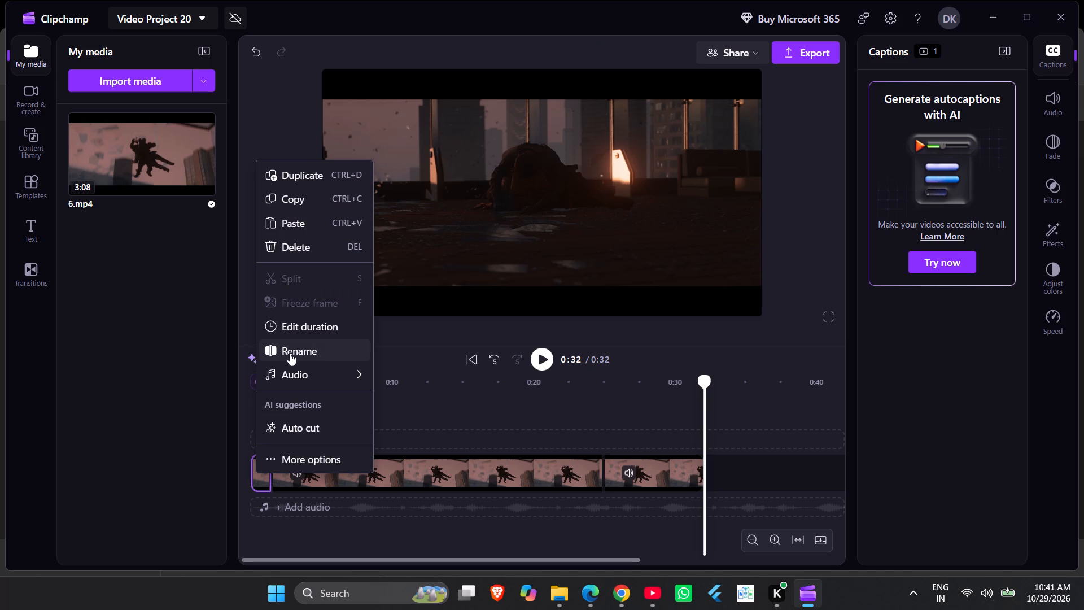
{"action": "left_click", "coordinate": [290, 251]}
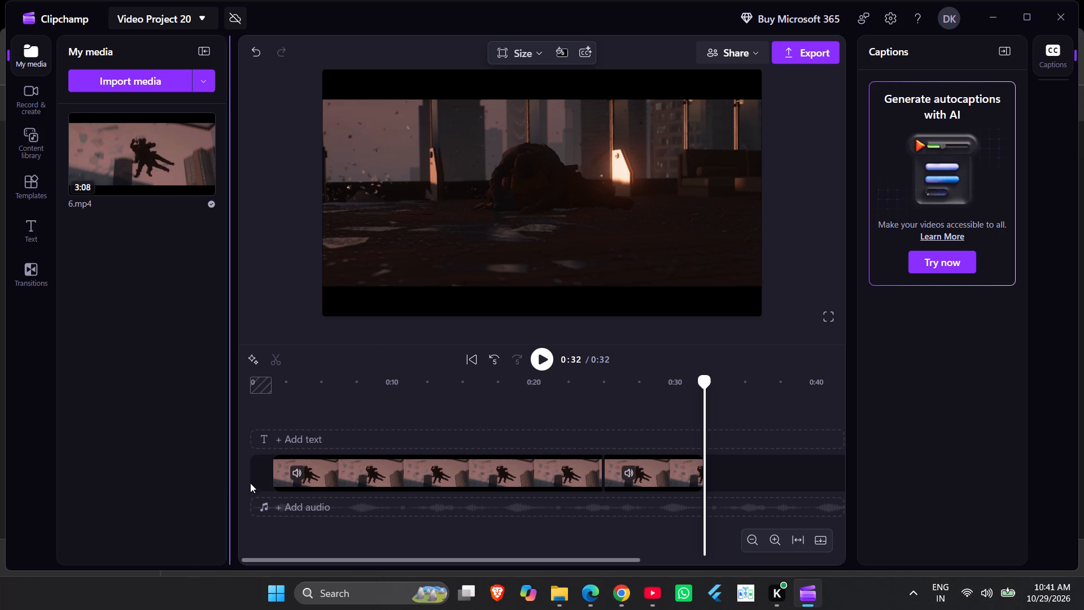
{"action": "left_click", "coordinate": [257, 471]}
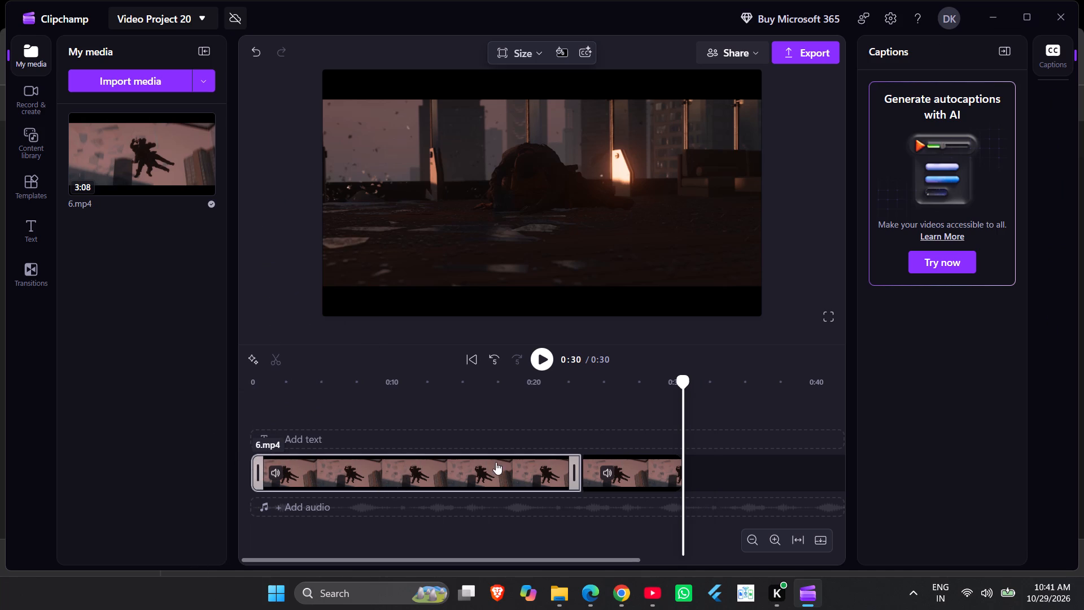
Play the trimmed video from the beginning to review it.
{"action": "left_click", "coordinate": [784, 470]}
{"action": "left_click", "coordinate": [255, 420]}
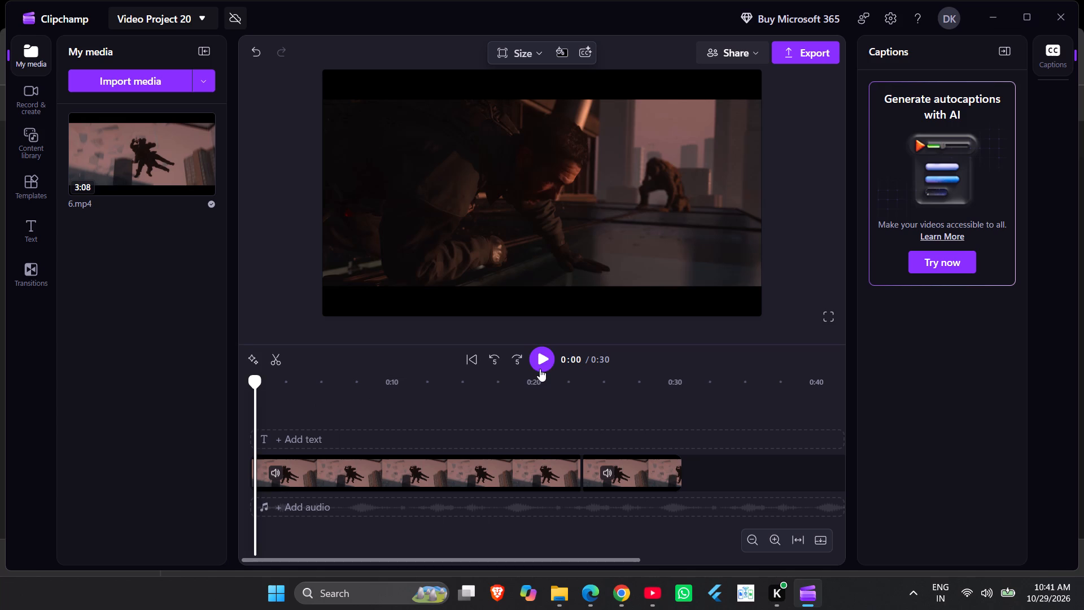
{"action": "left_click", "coordinate": [540, 369]}
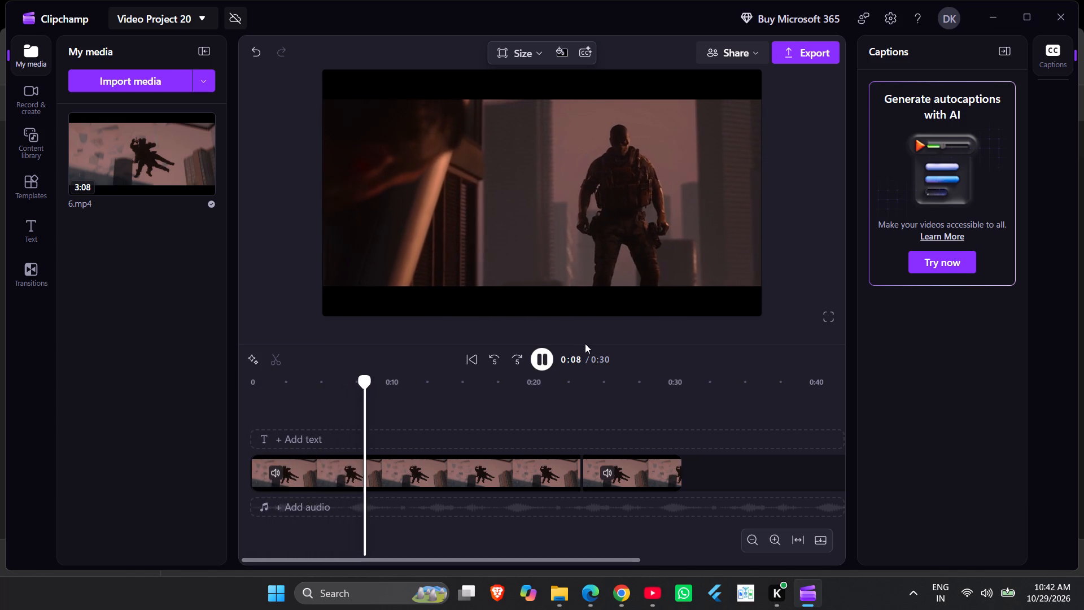
Switch to YouTube in Edge, resume the Positive Morning song, and return to the Clipchamp project.
{"action": "left_click", "coordinate": [655, 588]}
{"action": "left_click", "coordinate": [544, 290]}
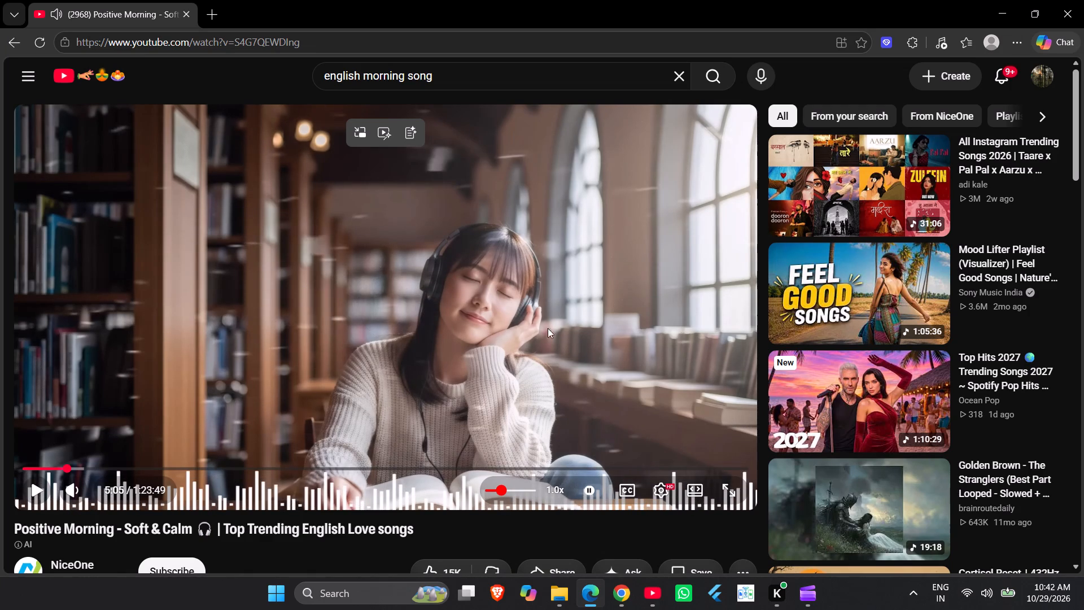
{"action": "left_click", "coordinate": [535, 380]}
{"action": "left_click", "coordinate": [535, 380]}
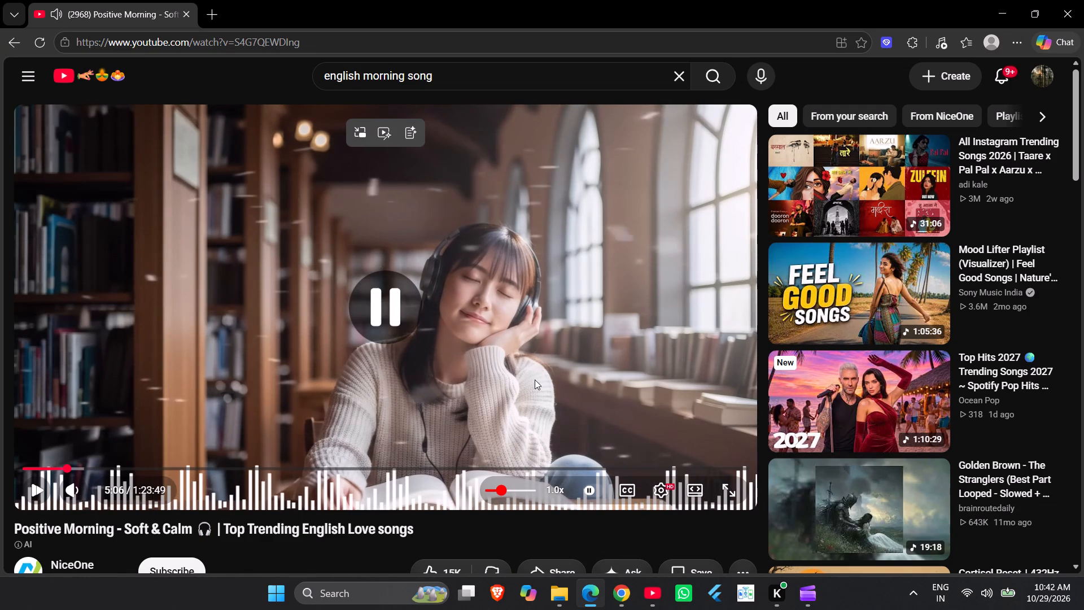
{"action": "left_click", "coordinate": [531, 404]}
{"action": "left_click", "coordinate": [610, 582]}
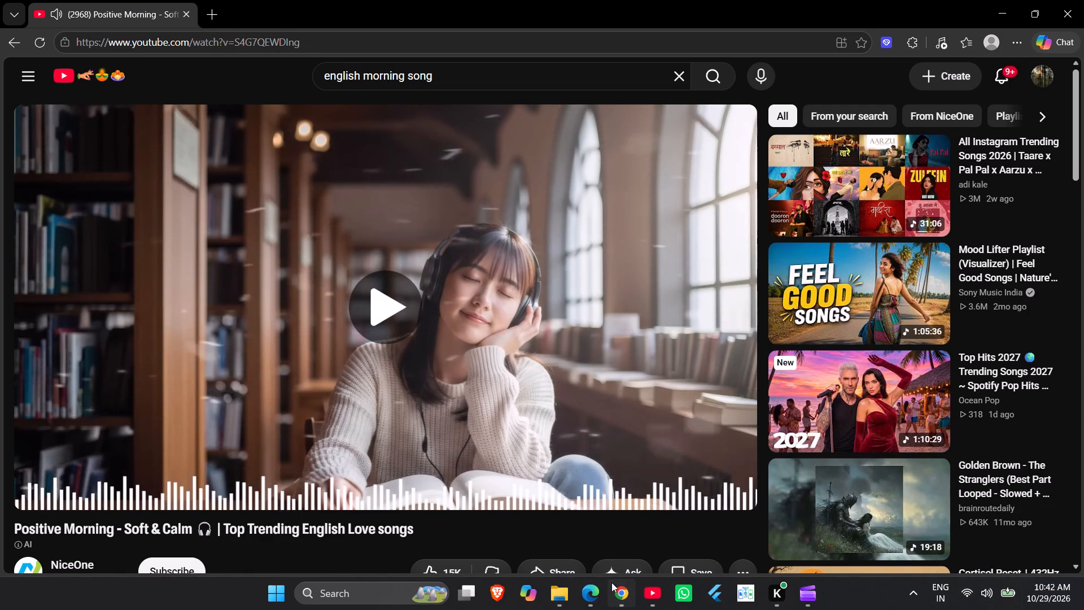
{"action": "left_click", "coordinate": [806, 607]}
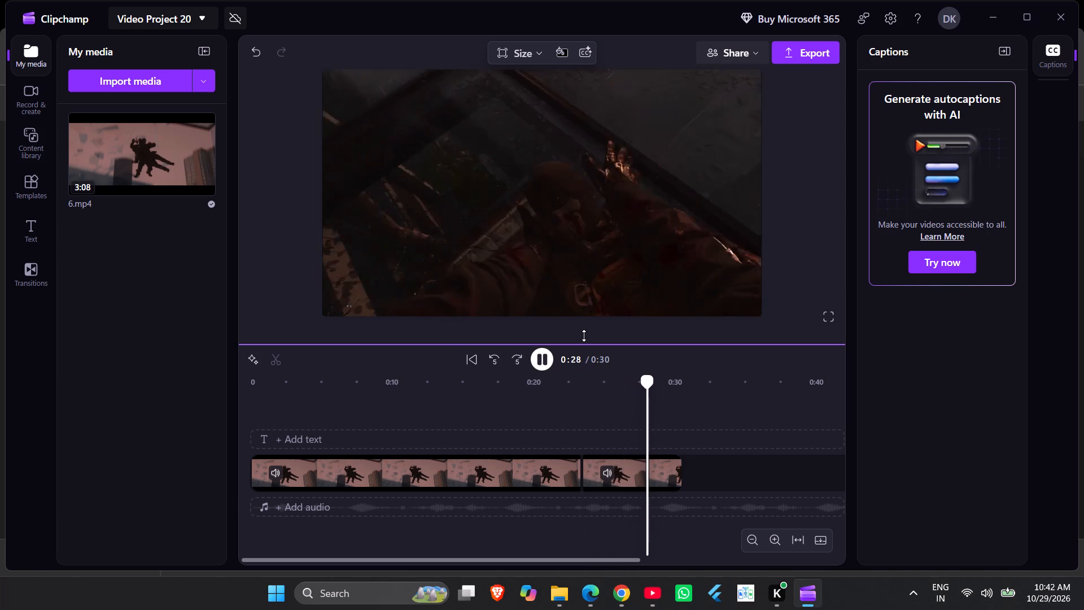
Set the playback speed of the second video segment to 1.
{"action": "left_click", "coordinate": [624, 469]}
{"action": "left_click", "coordinate": [1055, 337]}
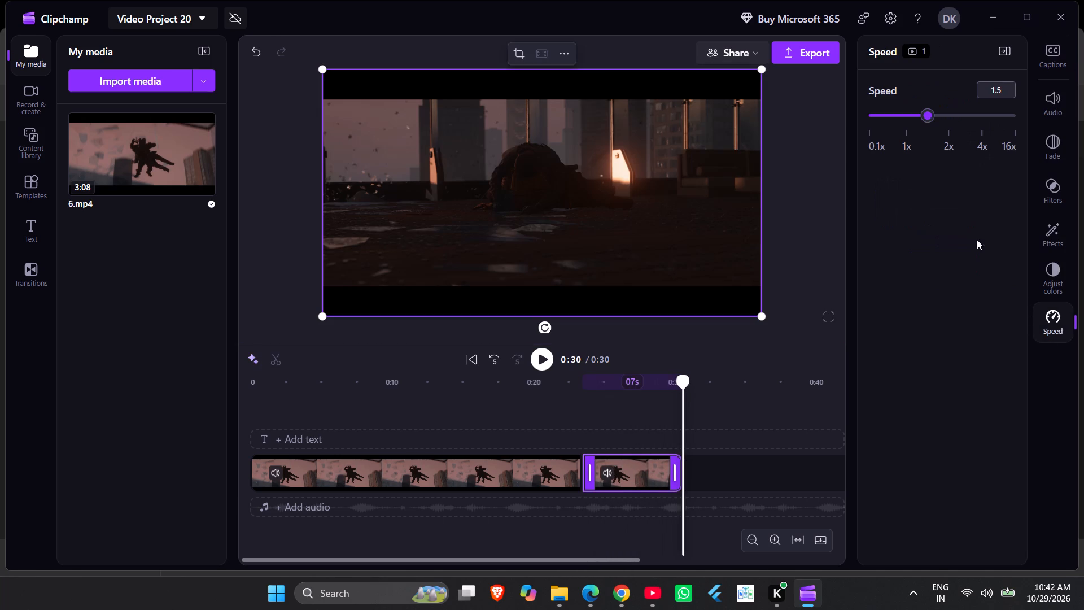
{"action": "left_click", "coordinate": [907, 119]}
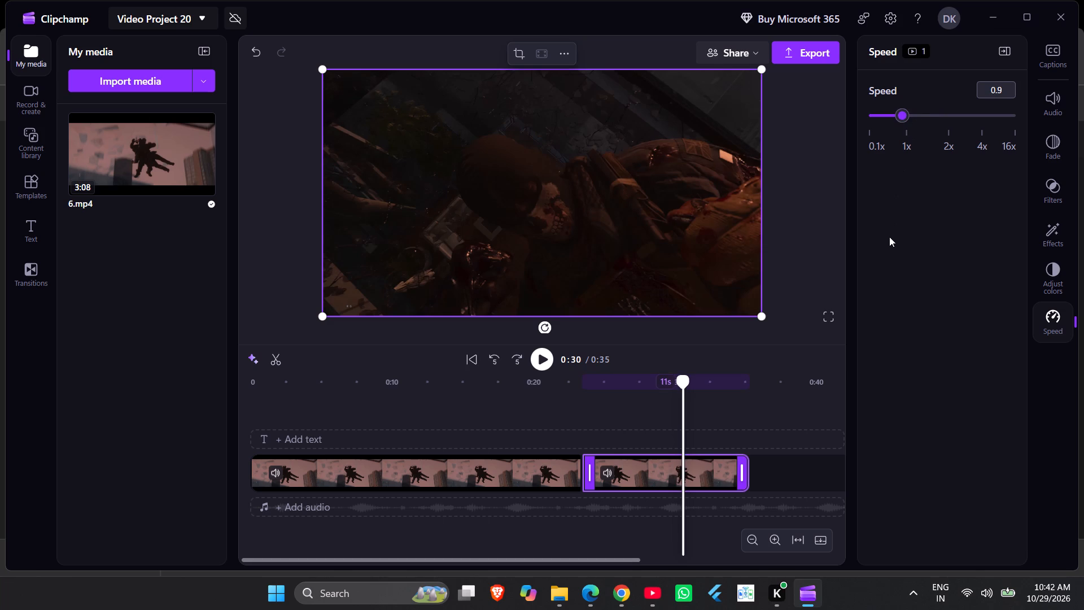
{"action": "left_click", "coordinate": [907, 117]}
Play the edited video from the start through the cut into the second segment to check the pacing.
{"action": "left_click", "coordinate": [261, 386]}
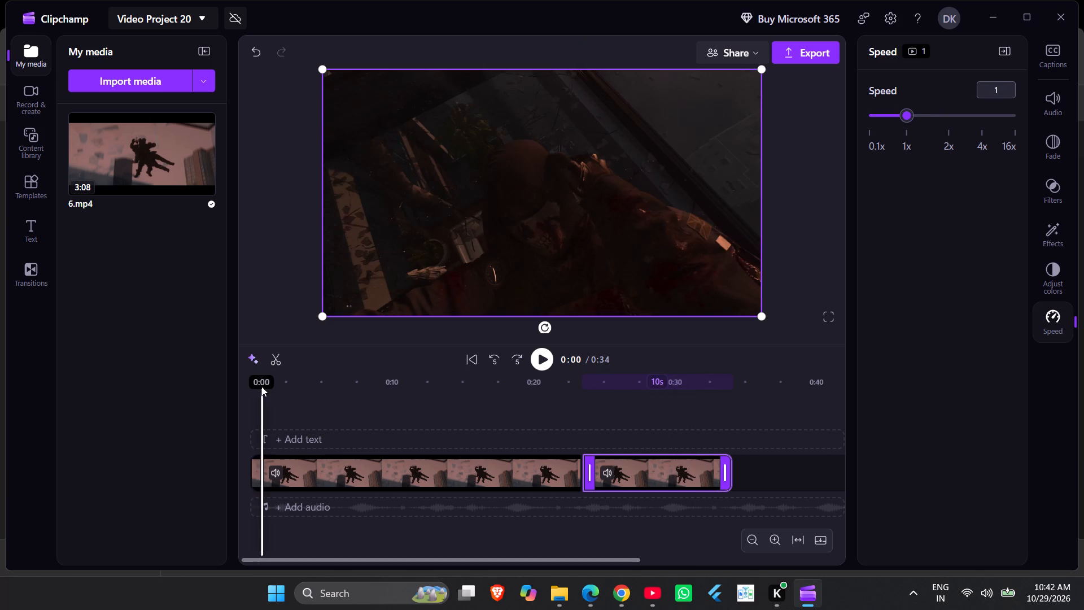
{"action": "left_click", "coordinate": [546, 356]}
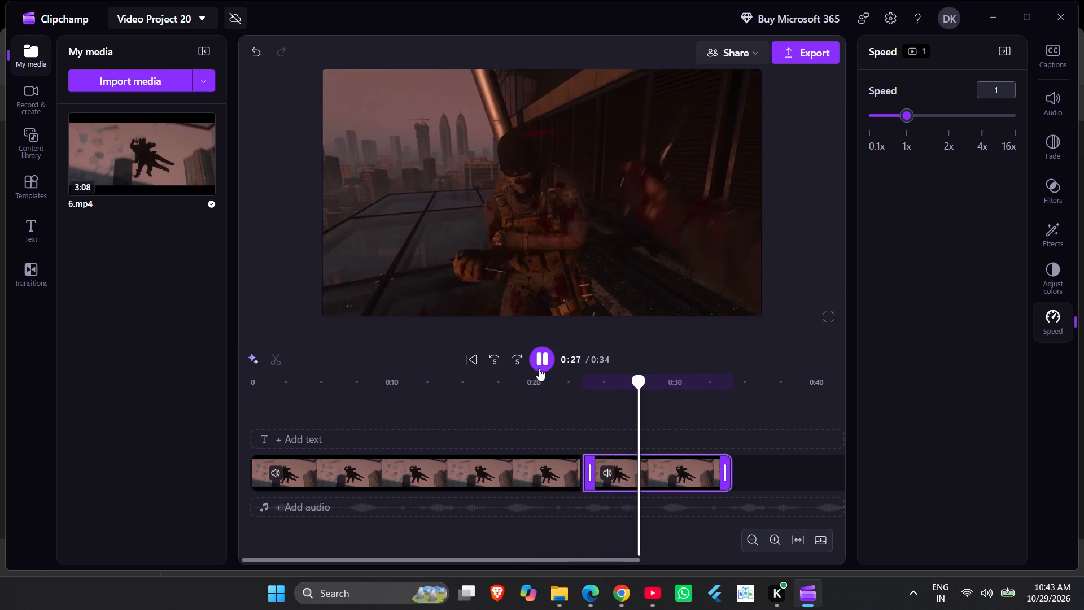
{"action": "left_click", "coordinate": [537, 361]}
Add a Burn transition at the cut between the two video segments.
{"action": "left_click", "coordinate": [583, 474]}
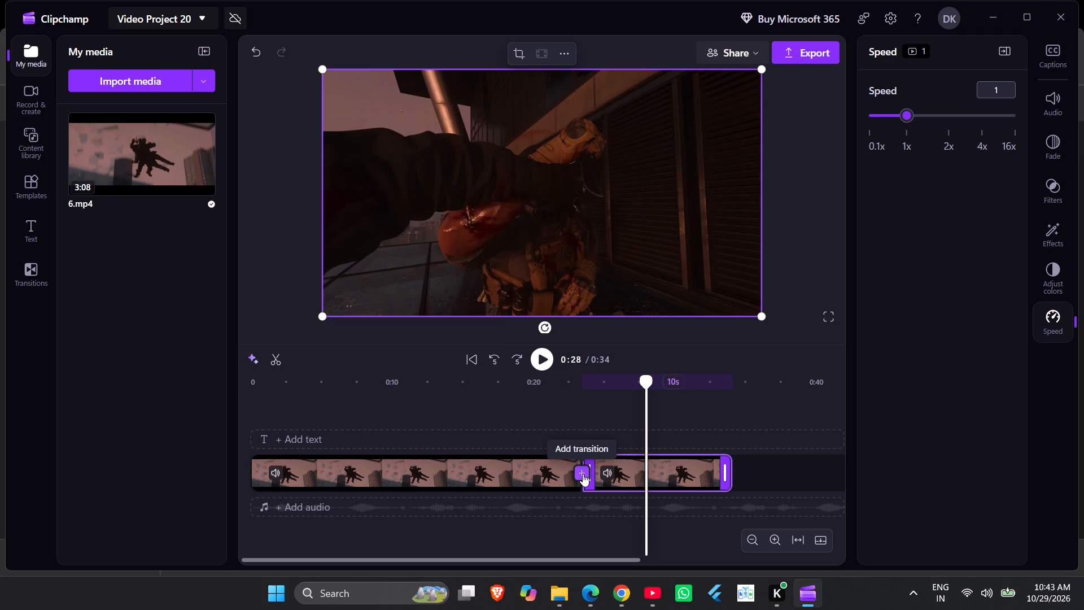
{"action": "left_click", "coordinate": [19, 284]}
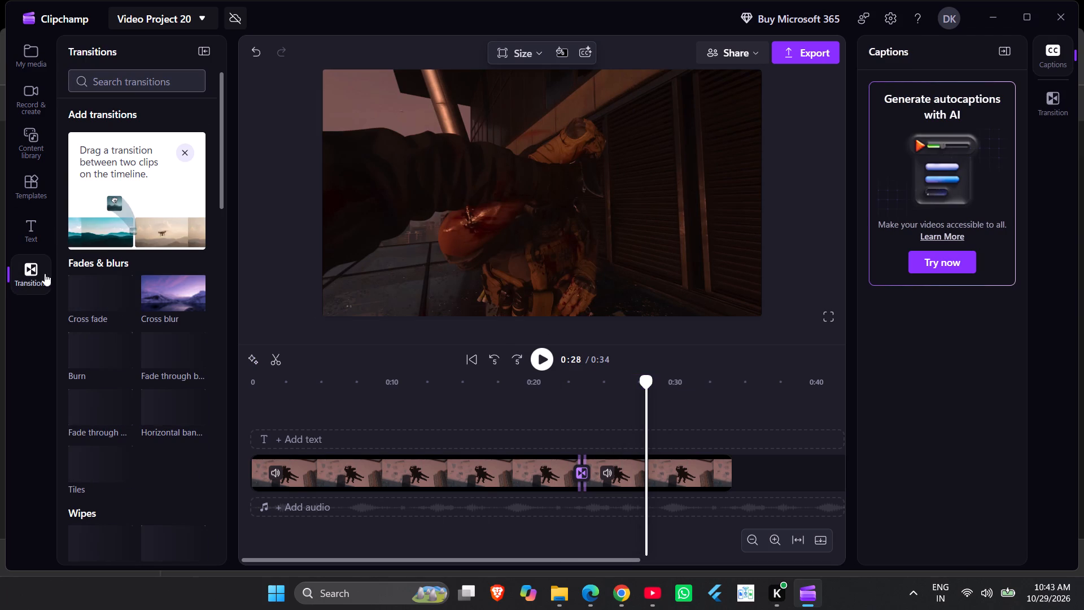
{"action": "scroll", "coordinate": [86, 339], "scroll_direction": "down", "scroll_amount": 2}
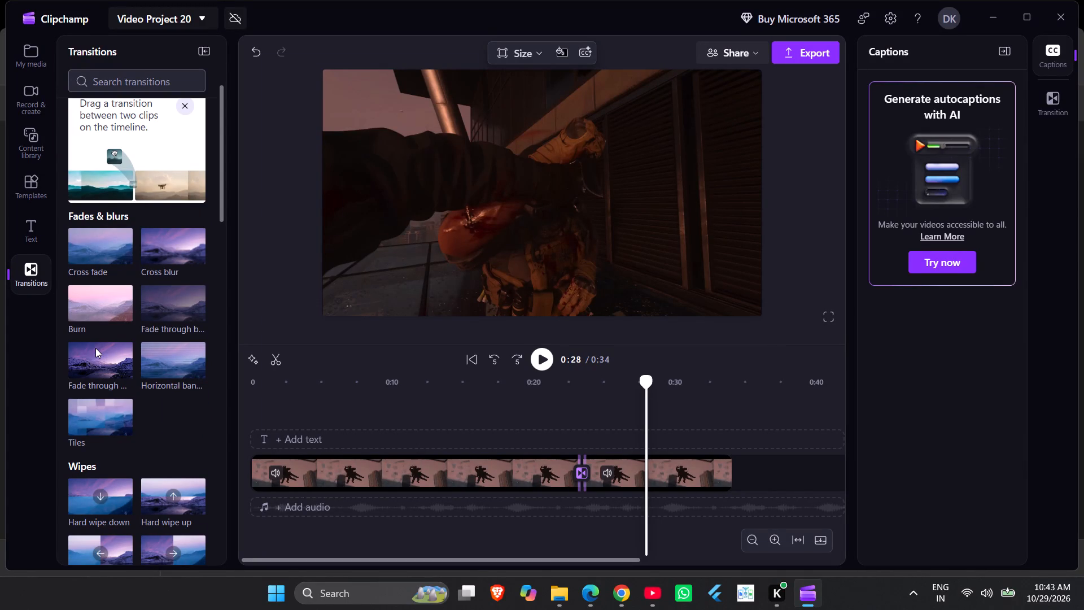
{"action": "left_click_drag", "start_coordinate": [107, 309], "coordinate": [592, 483]}
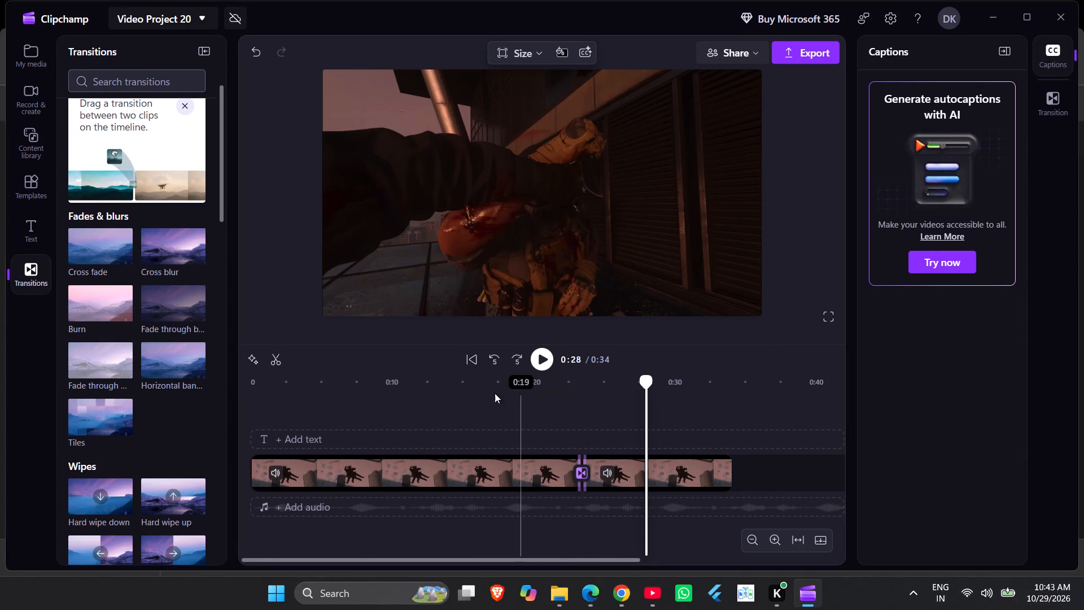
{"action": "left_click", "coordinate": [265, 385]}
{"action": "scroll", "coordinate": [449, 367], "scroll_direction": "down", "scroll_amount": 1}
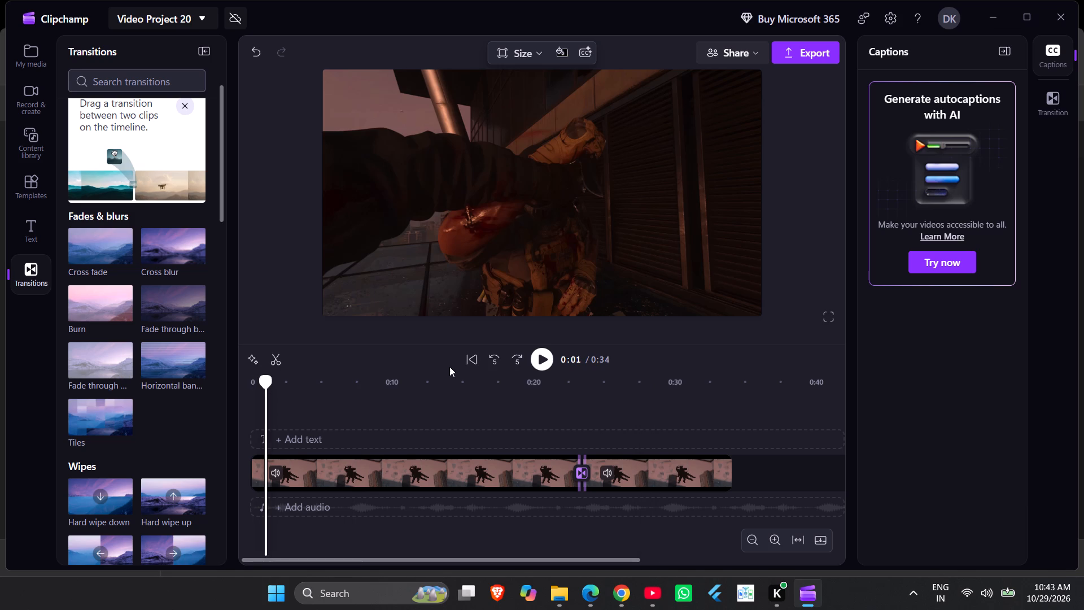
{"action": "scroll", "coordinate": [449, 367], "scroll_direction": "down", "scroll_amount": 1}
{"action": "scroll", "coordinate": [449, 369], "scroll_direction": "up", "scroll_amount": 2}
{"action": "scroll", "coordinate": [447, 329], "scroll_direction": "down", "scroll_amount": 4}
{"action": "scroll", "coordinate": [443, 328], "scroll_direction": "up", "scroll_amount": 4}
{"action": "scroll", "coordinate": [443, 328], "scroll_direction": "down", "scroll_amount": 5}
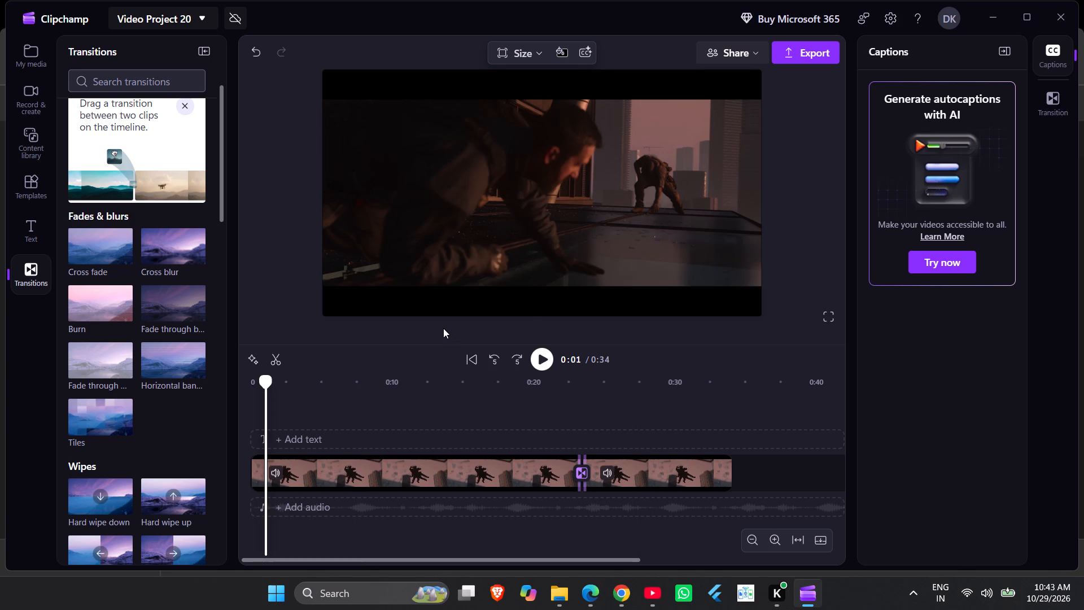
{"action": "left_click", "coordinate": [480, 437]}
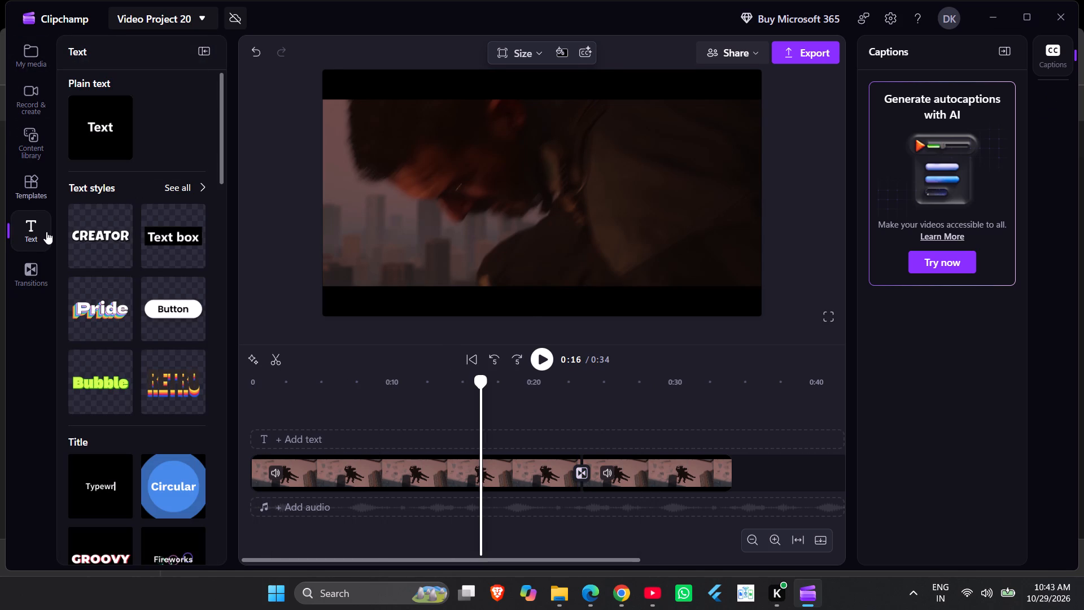
Browse the content library's backgrounds, looking through the Clipchamp selects collection.
{"action": "left_click", "coordinate": [35, 154]}
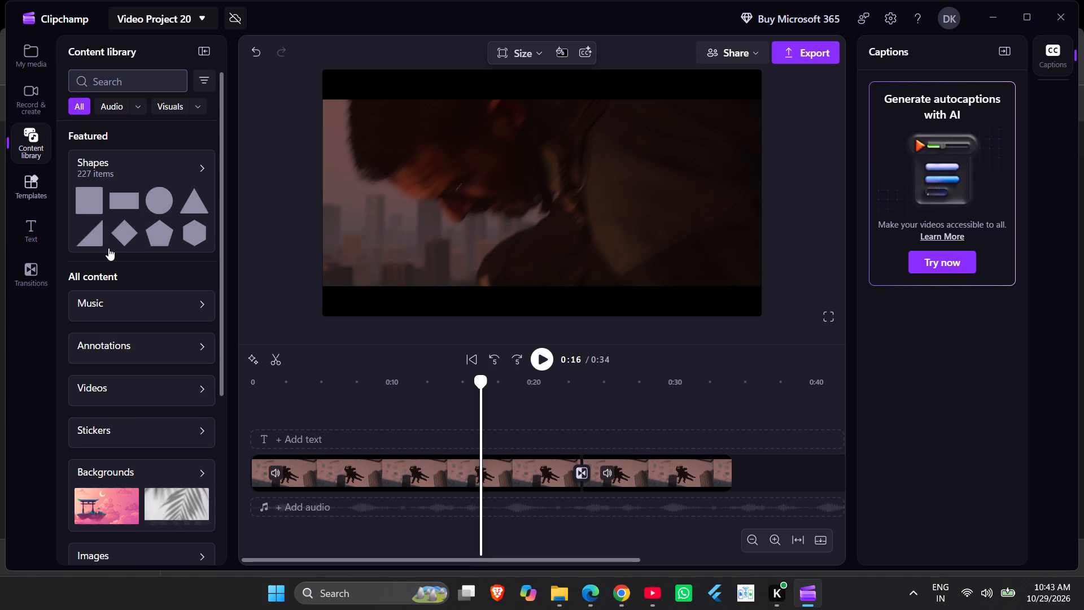
{"action": "scroll", "coordinate": [111, 251], "scroll_direction": "down", "scroll_amount": 7}
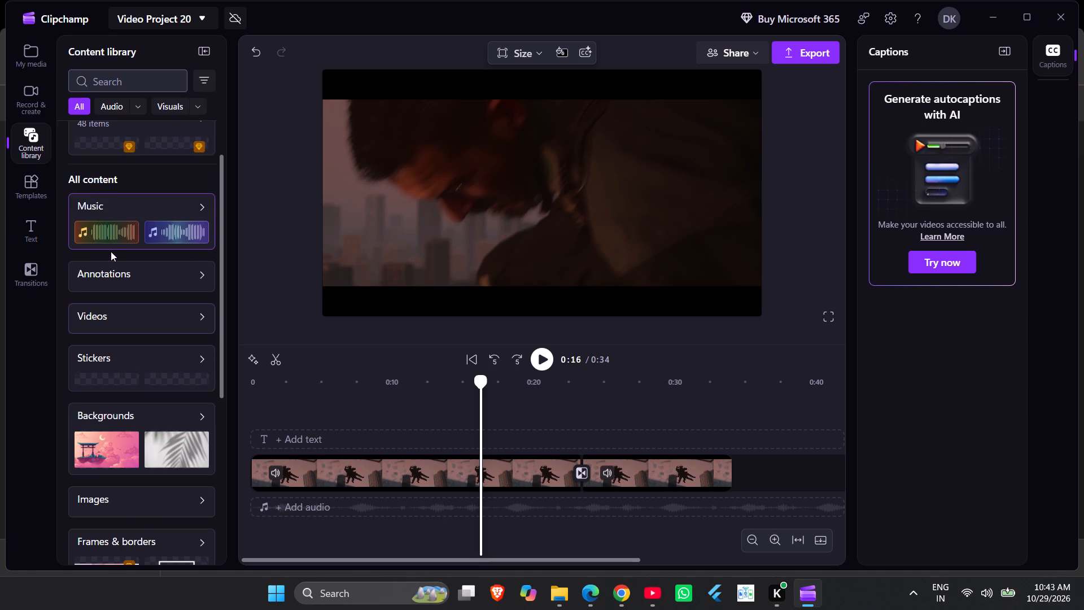
{"action": "scroll", "coordinate": [111, 251], "scroll_direction": "down", "scroll_amount": 12}
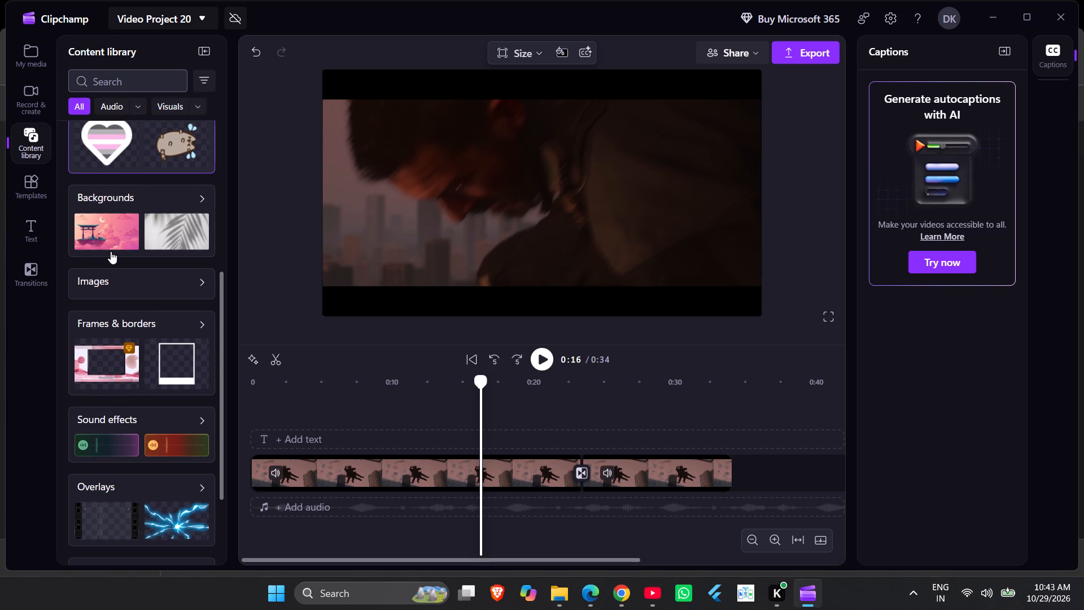
{"action": "left_click", "coordinate": [172, 232]}
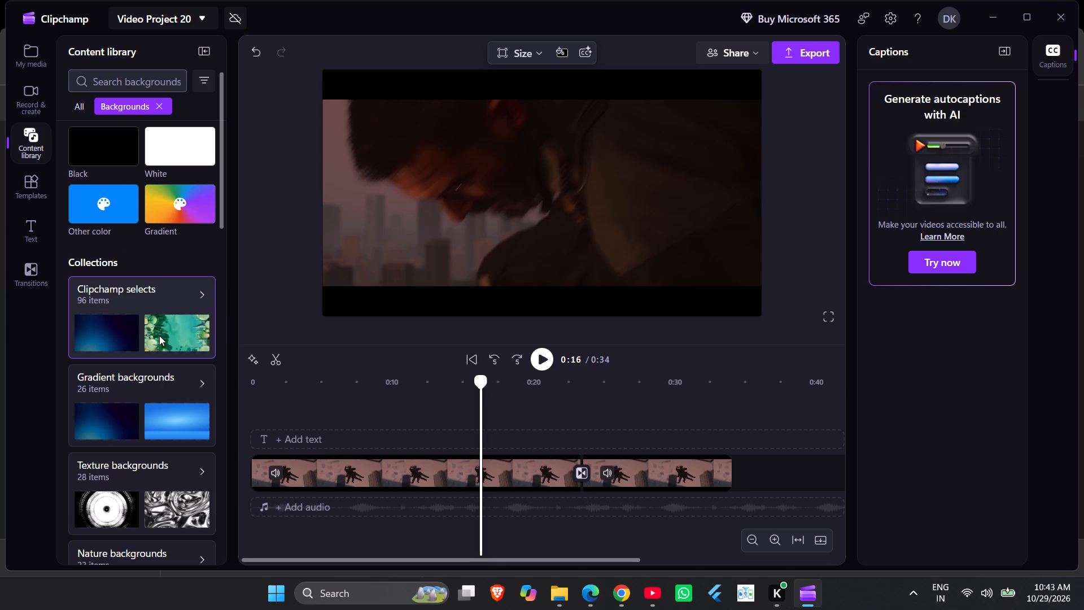
{"action": "left_click", "coordinate": [169, 330]}
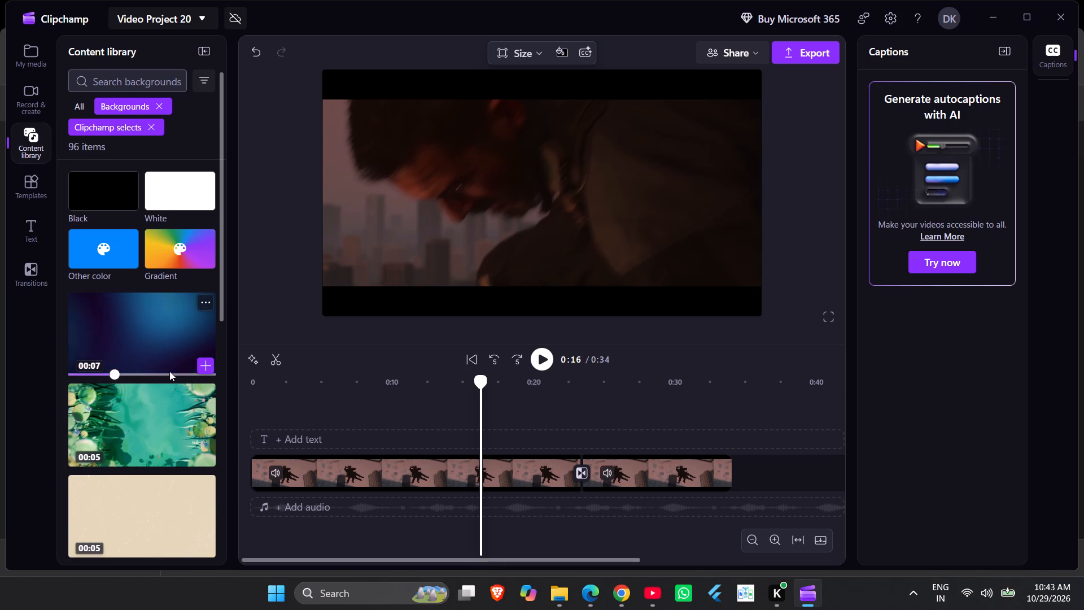
{"action": "scroll", "coordinate": [169, 371], "scroll_direction": "down", "scroll_amount": 2}
{"action": "scroll", "coordinate": [169, 372], "scroll_direction": "up", "scroll_amount": 1}
{"action": "scroll", "coordinate": [169, 372], "scroll_direction": "down", "scroll_amount": 2}
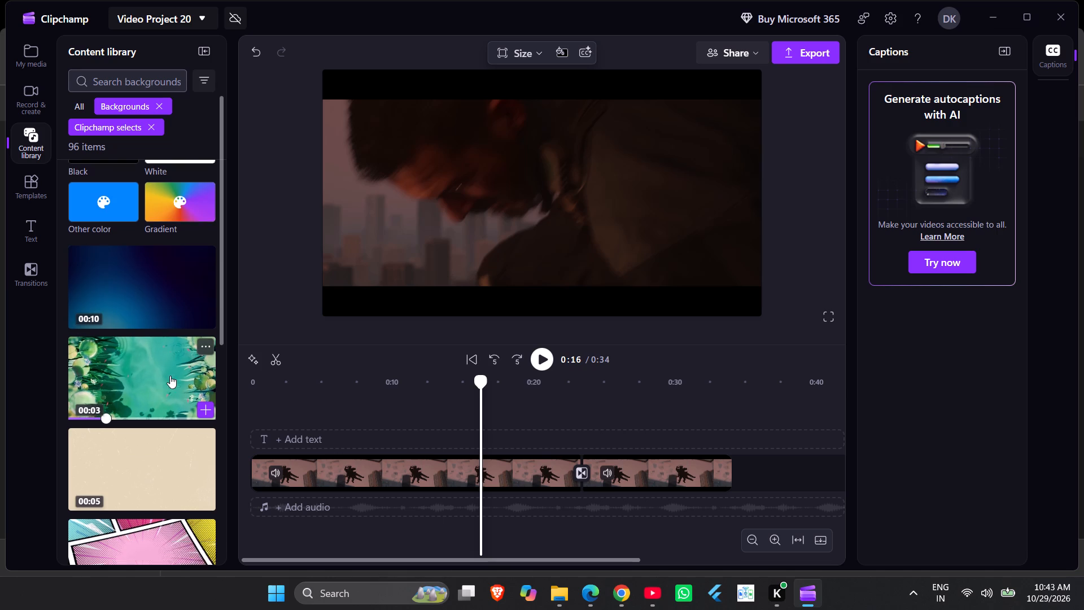
{"action": "scroll", "coordinate": [170, 376], "scroll_direction": "down", "scroll_amount": 7}
{"action": "scroll", "coordinate": [170, 376], "scroll_direction": "up", "scroll_amount": 3}
{"action": "scroll", "coordinate": [171, 377], "scroll_direction": "down", "scroll_amount": 13}
{"action": "scroll", "coordinate": [172, 376], "scroll_direction": "up", "scroll_amount": 1}
{"action": "scroll", "coordinate": [172, 376], "scroll_direction": "down", "scroll_amount": 1}
{"action": "scroll", "coordinate": [172, 376], "scroll_direction": "up", "scroll_amount": 6}
Search the Clipchamp selects backgrounds for "fight", look through the results and return to the project's own media.
{"action": "left_click", "coordinate": [150, 80]}
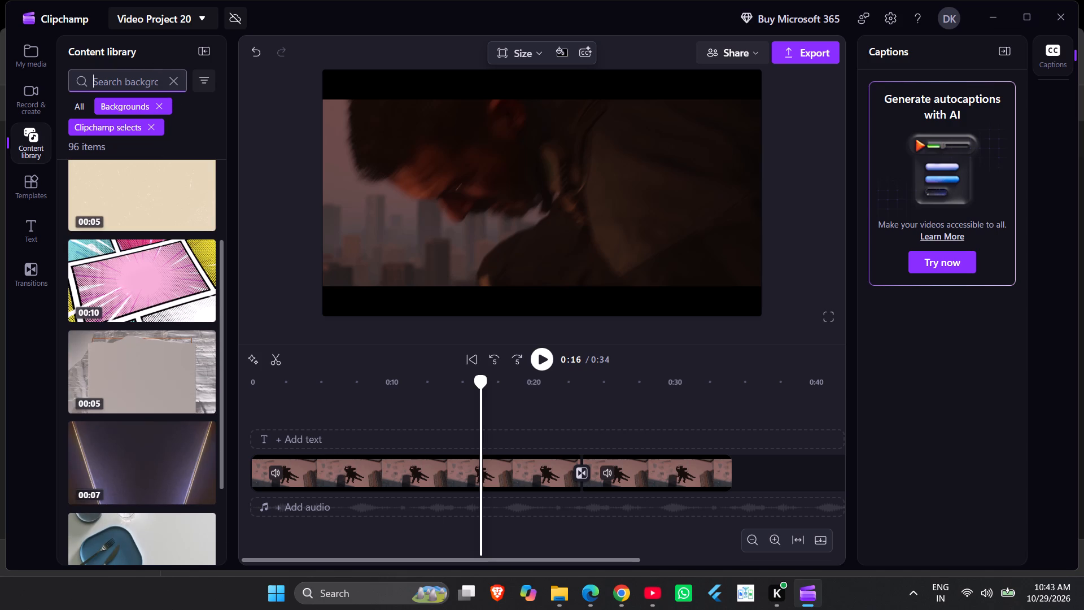
{"action": "type", "text": "fight"}
{"action": "key", "text": "Return"}
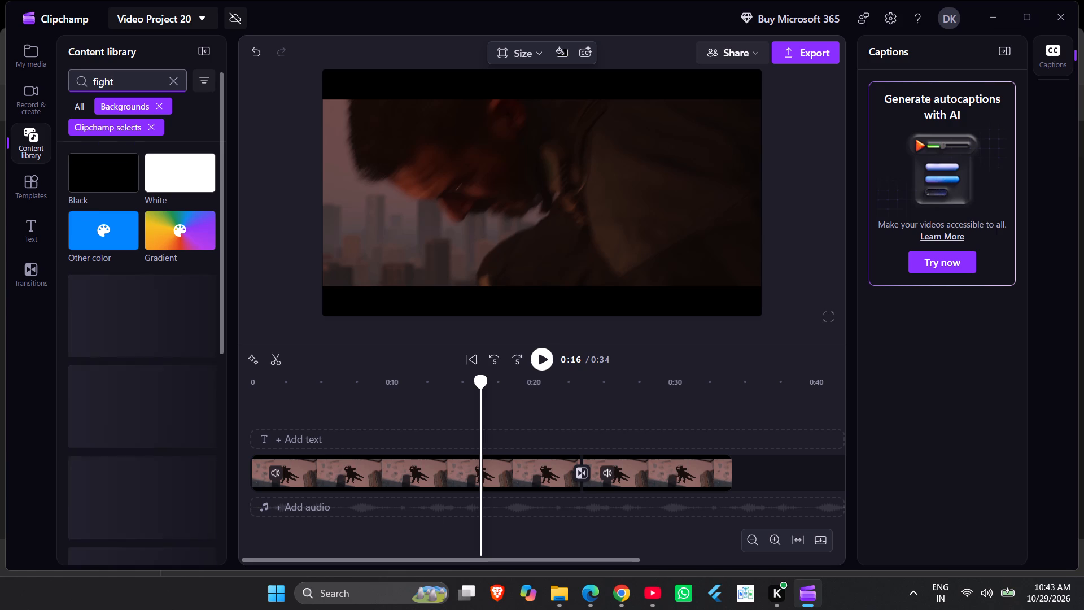
{"action": "scroll", "coordinate": [104, 416], "scroll_direction": "down", "scroll_amount": 20}
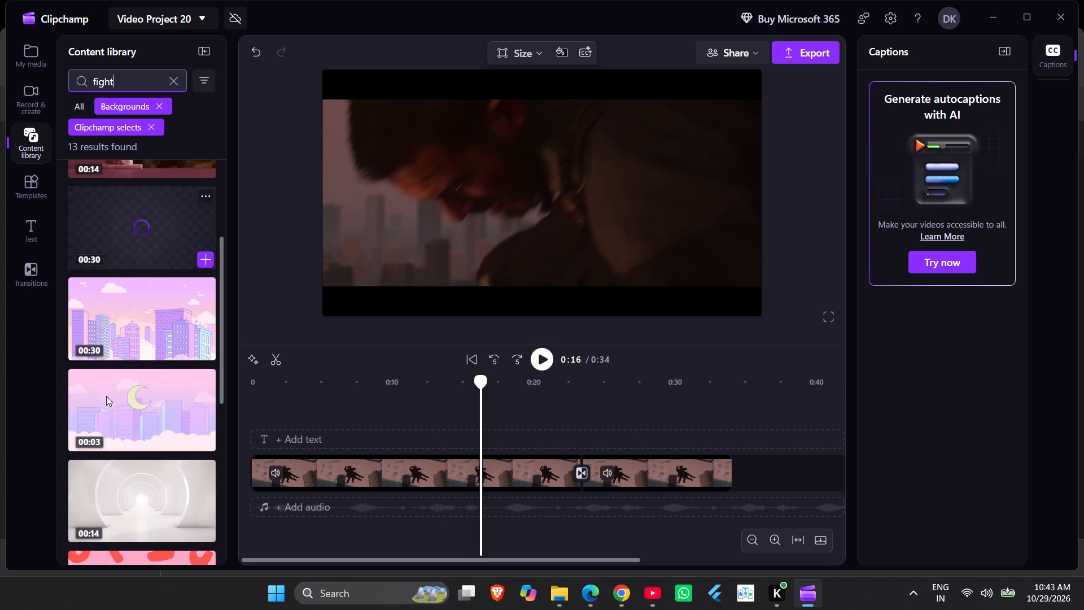
{"action": "scroll", "coordinate": [106, 396], "scroll_direction": "up", "scroll_amount": 17}
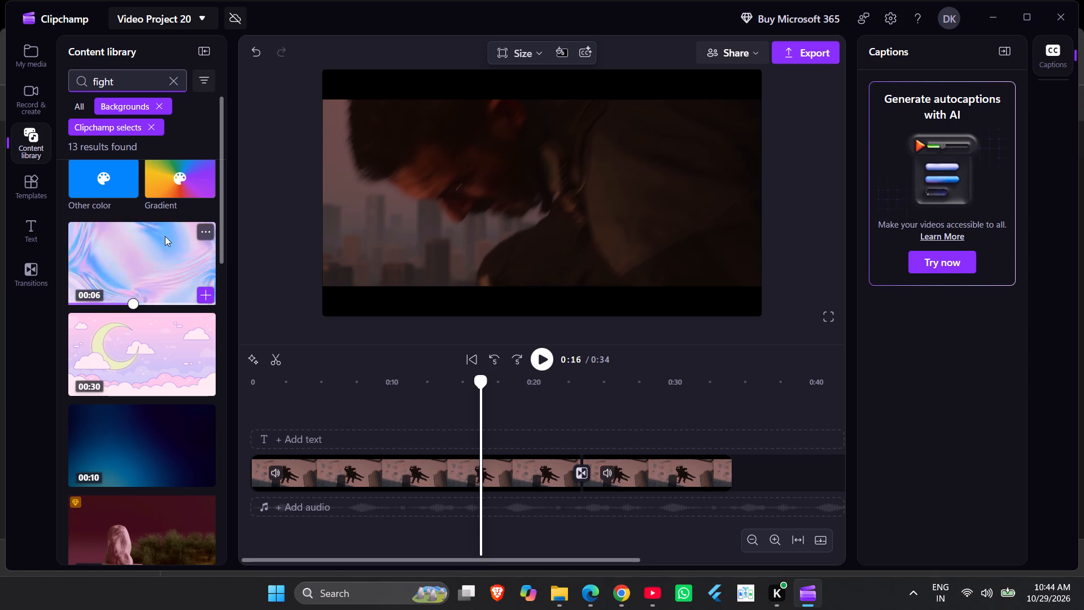
{"action": "scroll", "coordinate": [149, 400], "scroll_direction": "down", "scroll_amount": 6}
{"action": "scroll", "coordinate": [148, 422], "scroll_direction": "up", "scroll_amount": 1}
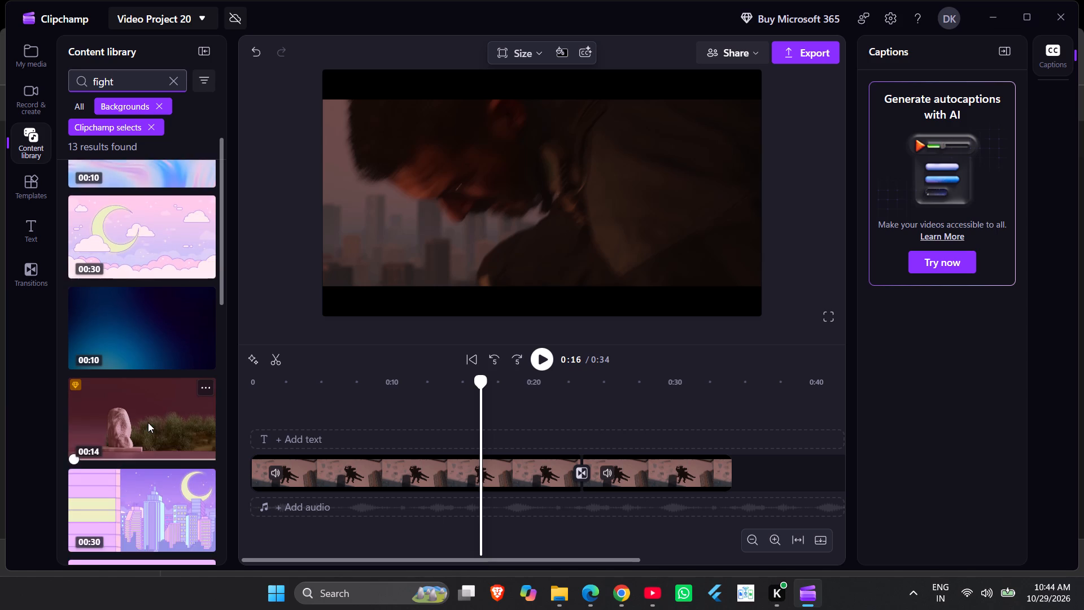
{"action": "scroll", "coordinate": [148, 422], "scroll_direction": "down", "scroll_amount": 17}
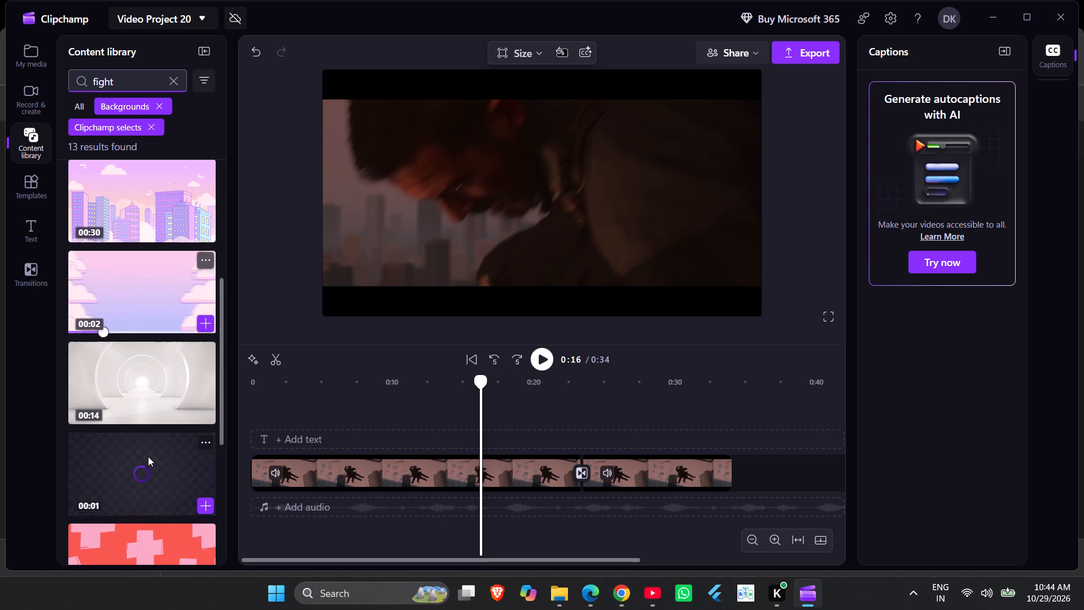
{"action": "scroll", "coordinate": [148, 459], "scroll_direction": "down", "scroll_amount": 9}
{"action": "scroll", "coordinate": [148, 464], "scroll_direction": "up", "scroll_amount": 1}
{"action": "scroll", "coordinate": [147, 464], "scroll_direction": "down", "scroll_amount": 7}
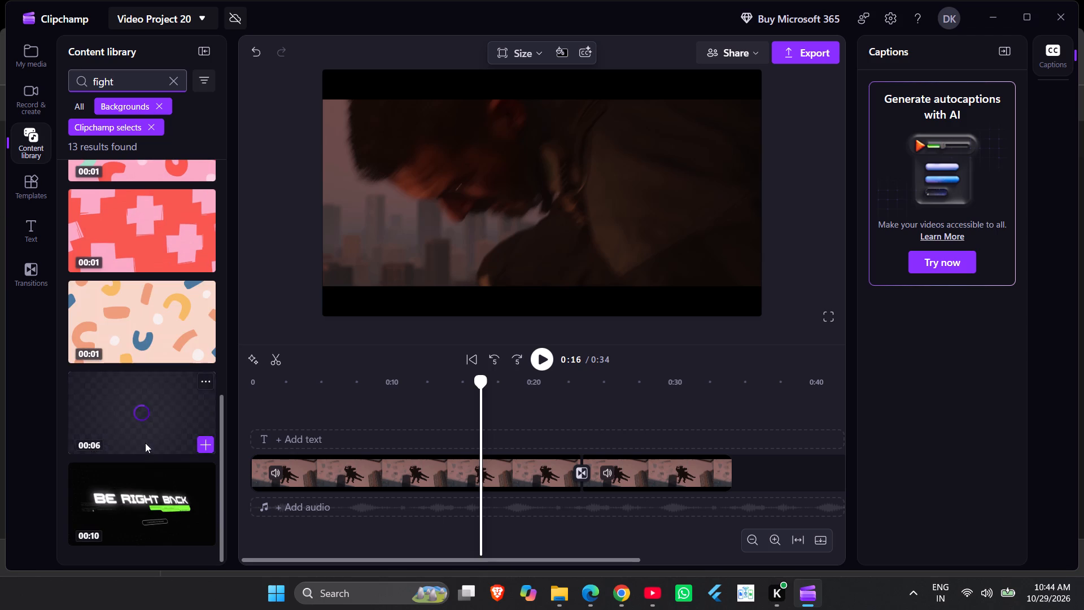
{"action": "left_click", "coordinate": [32, 59]}
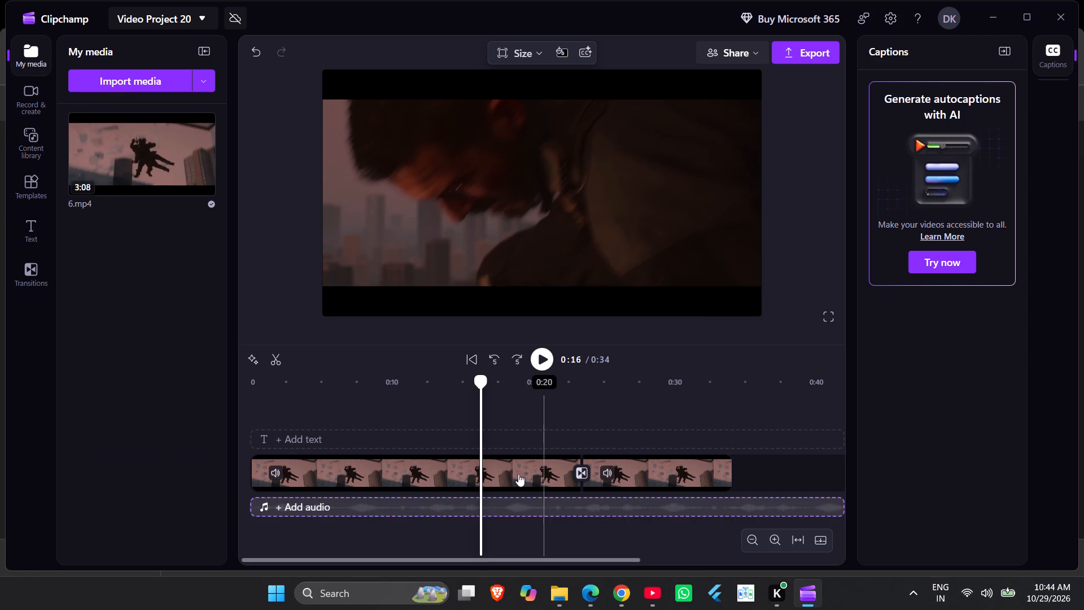
Set the first video segment's speed to 1.2x.
{"action": "left_click", "coordinate": [448, 474]}
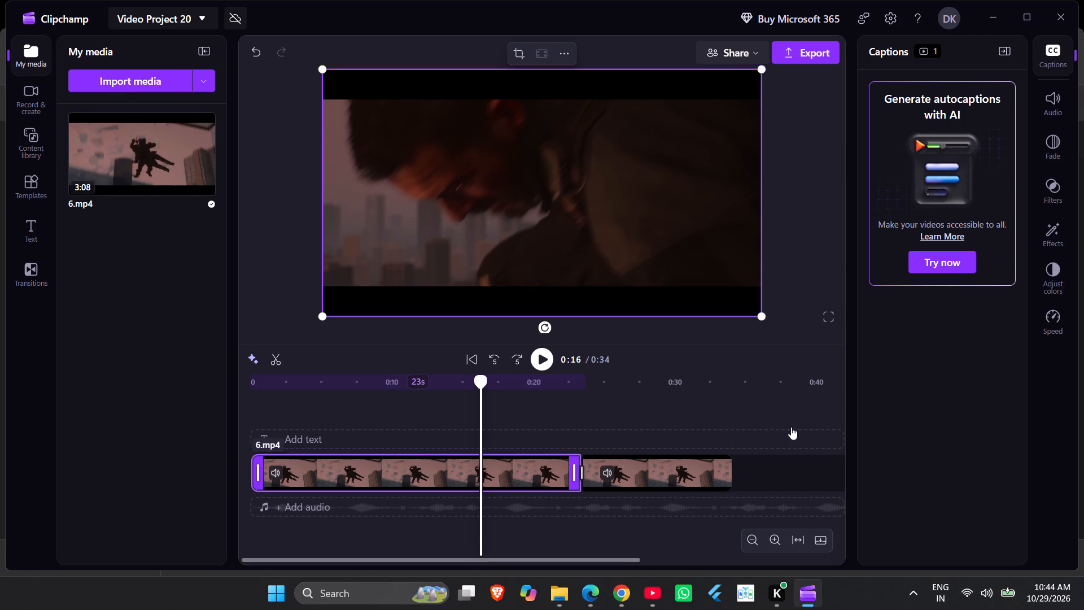
{"action": "left_click", "coordinate": [1044, 328]}
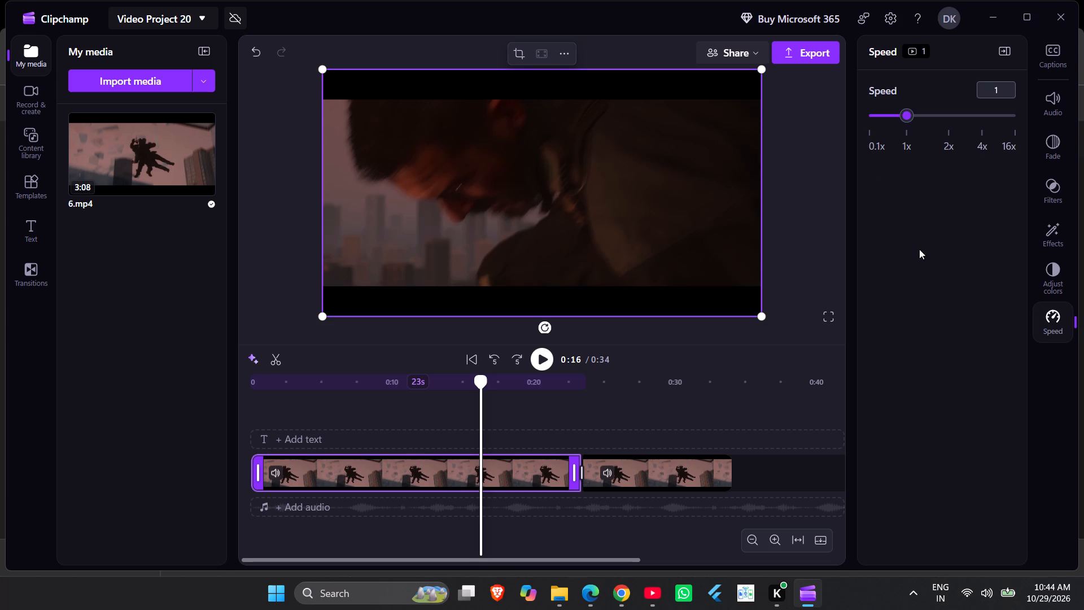
{"action": "left_click", "coordinate": [911, 126]}
{"action": "left_click", "coordinate": [915, 120]}
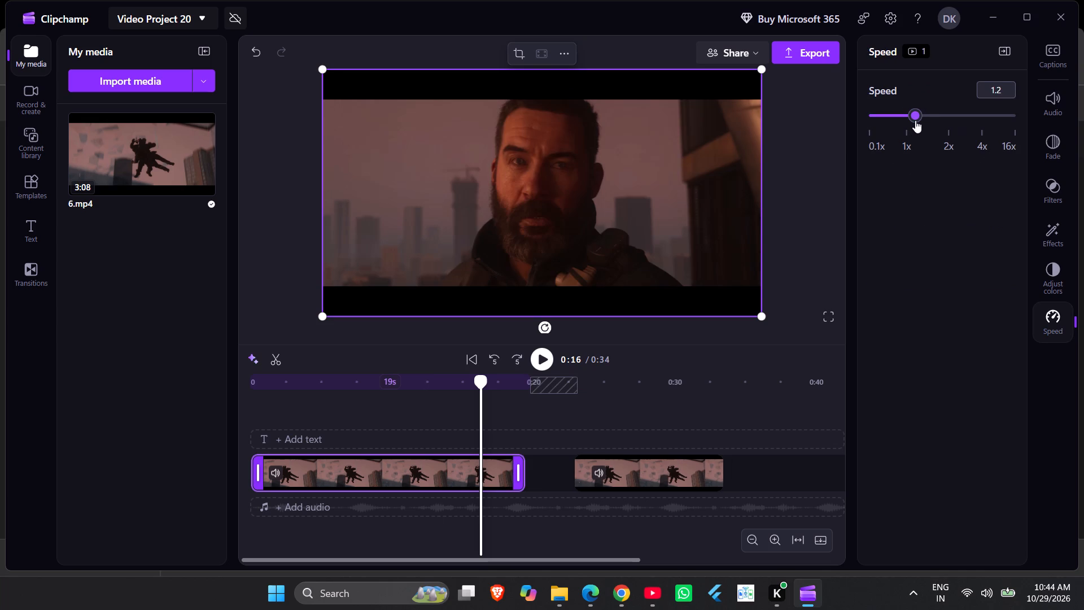
Close the gap between the first and second video segments on the timeline.
{"action": "left_click", "coordinate": [553, 486]}
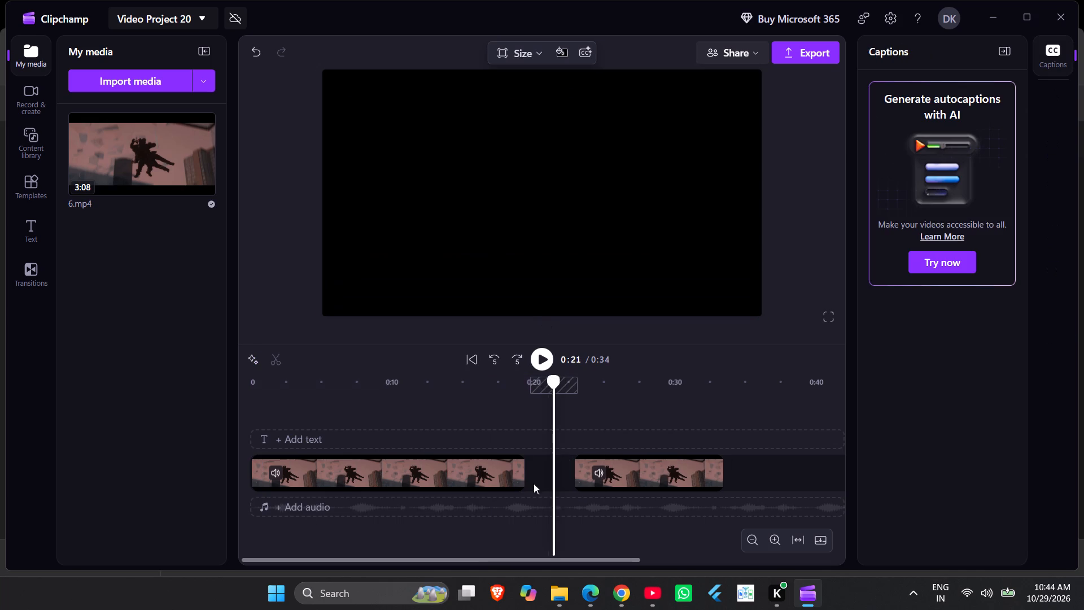
{"action": "left_click", "coordinate": [549, 465]}
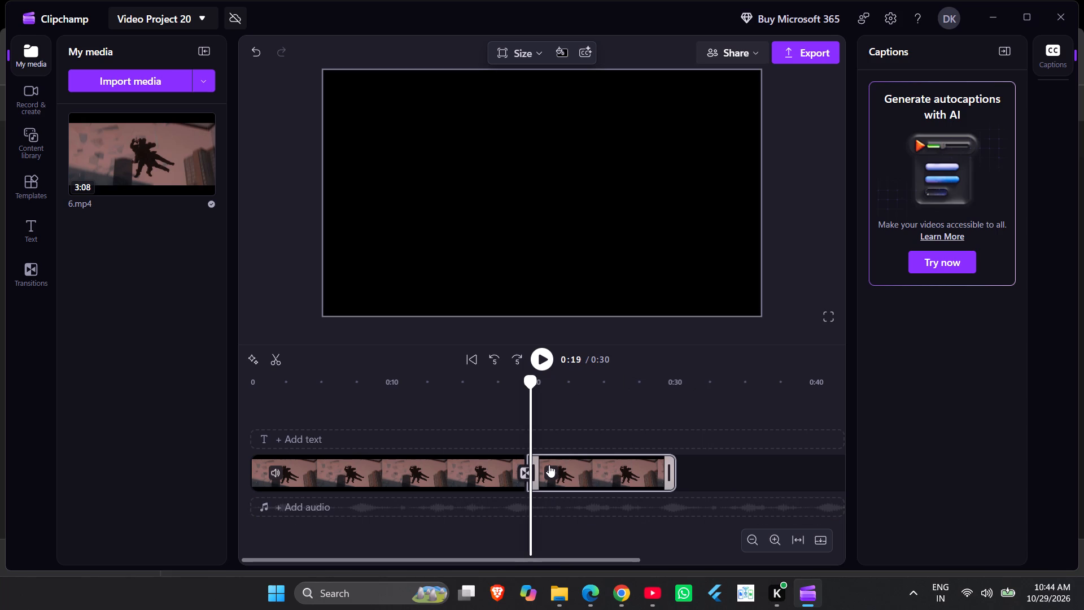
Play the edit from the transition at the cut through to the end of the second segment.
{"action": "left_click", "coordinate": [524, 469]}
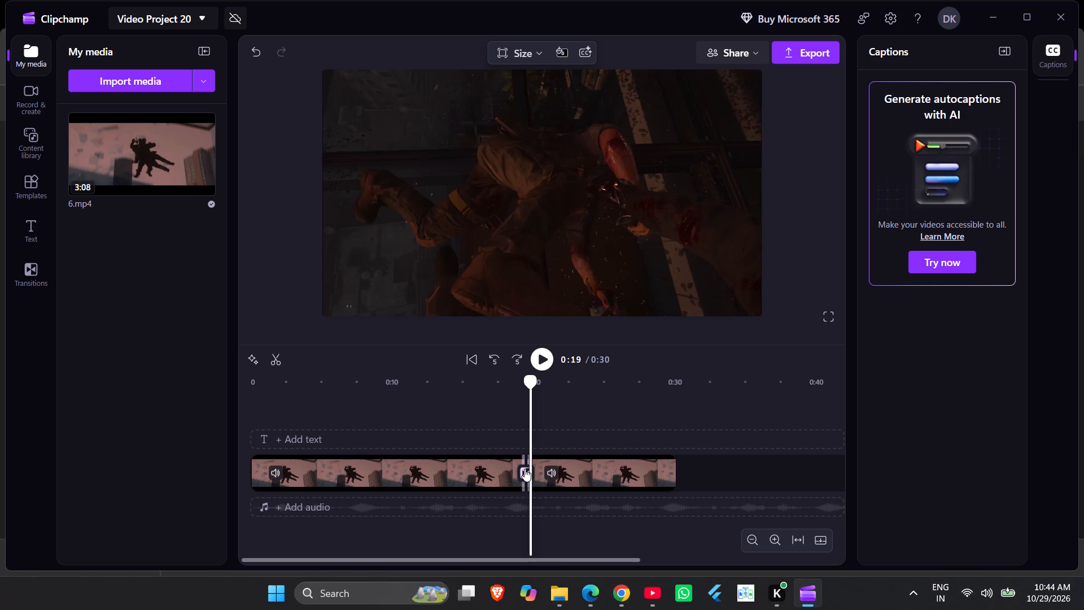
{"action": "left_click", "coordinate": [507, 437]}
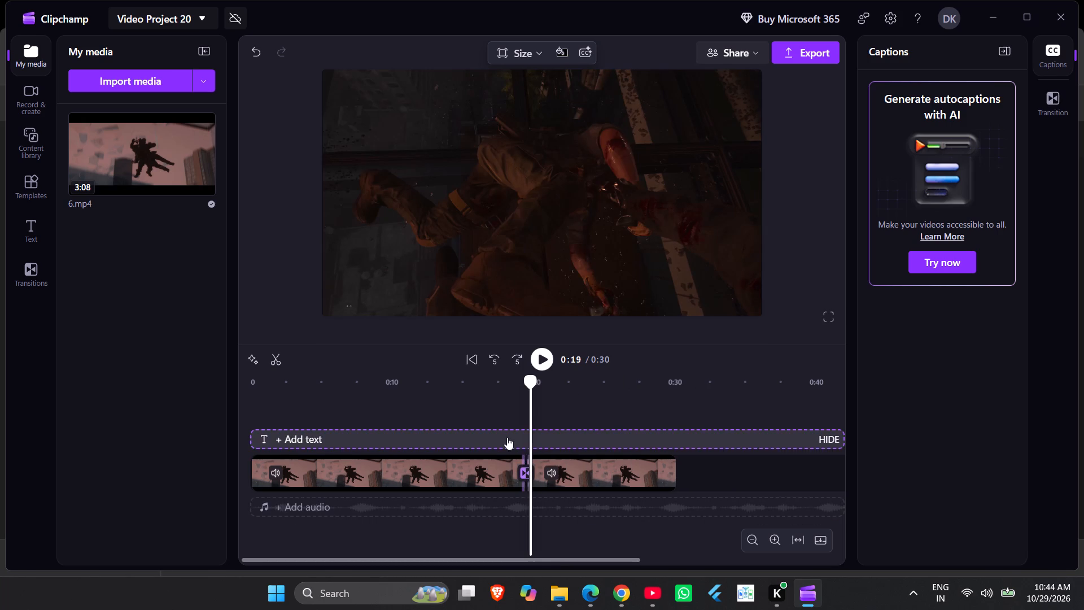
{"action": "left_click", "coordinate": [537, 364]}
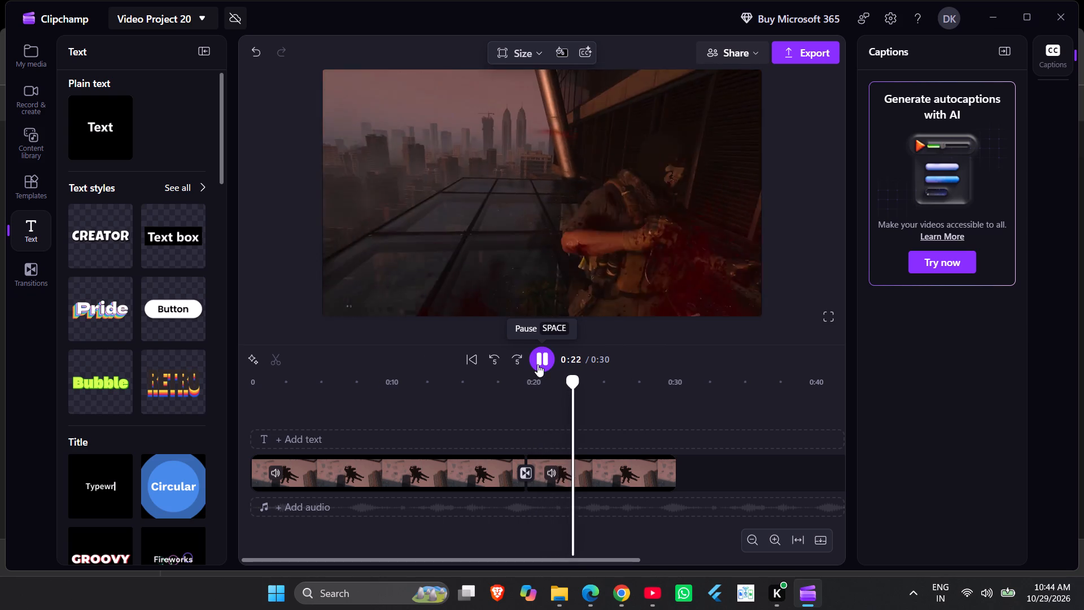
{"action": "left_click", "coordinate": [255, 400]}
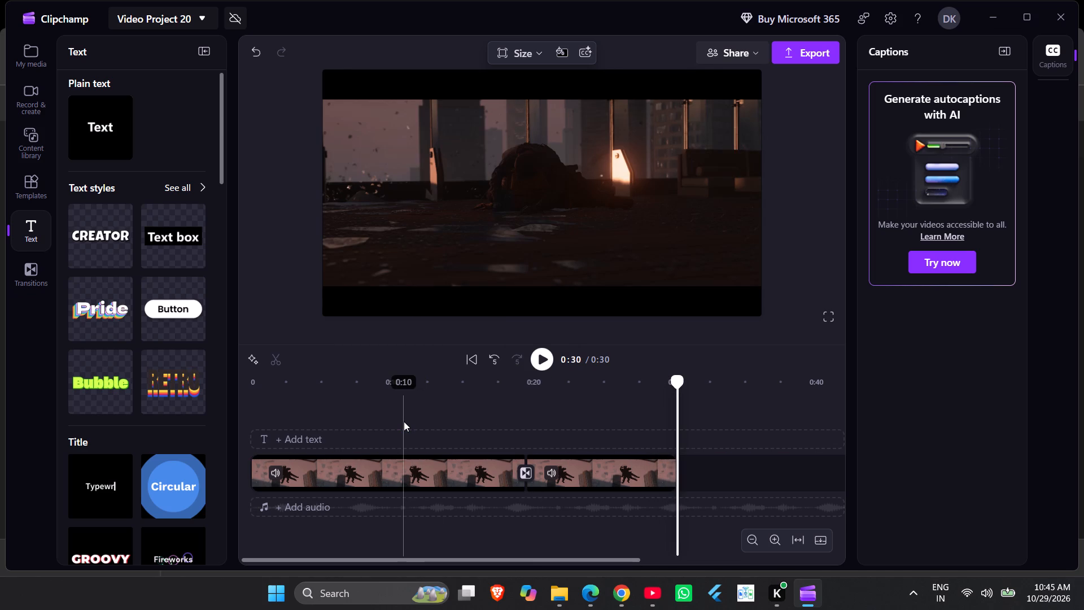
Add another copy of 6.mp4 to the video track after the second segment, starting at about 0:34.
{"action": "left_click", "coordinate": [31, 65]}
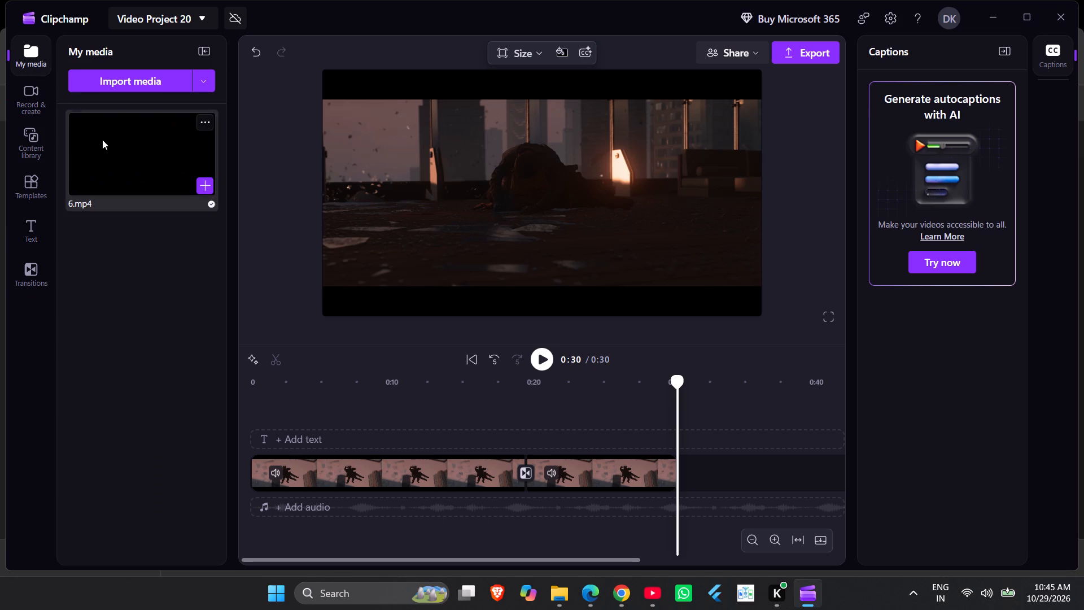
{"action": "left_click_drag", "start_coordinate": [111, 147], "coordinate": [772, 477]}
Look over the added copy of 6.mp4 along the timeline to its end and return to its start.
{"action": "scroll", "coordinate": [701, 464], "scroll_direction": "down", "scroll_amount": 1}
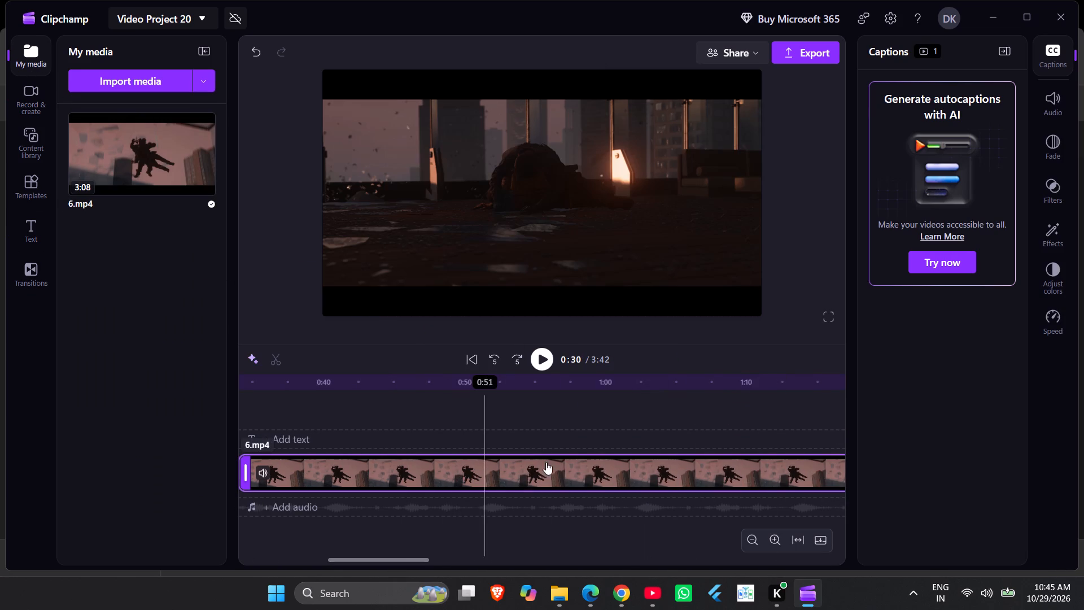
{"action": "left_click", "coordinate": [464, 471]}
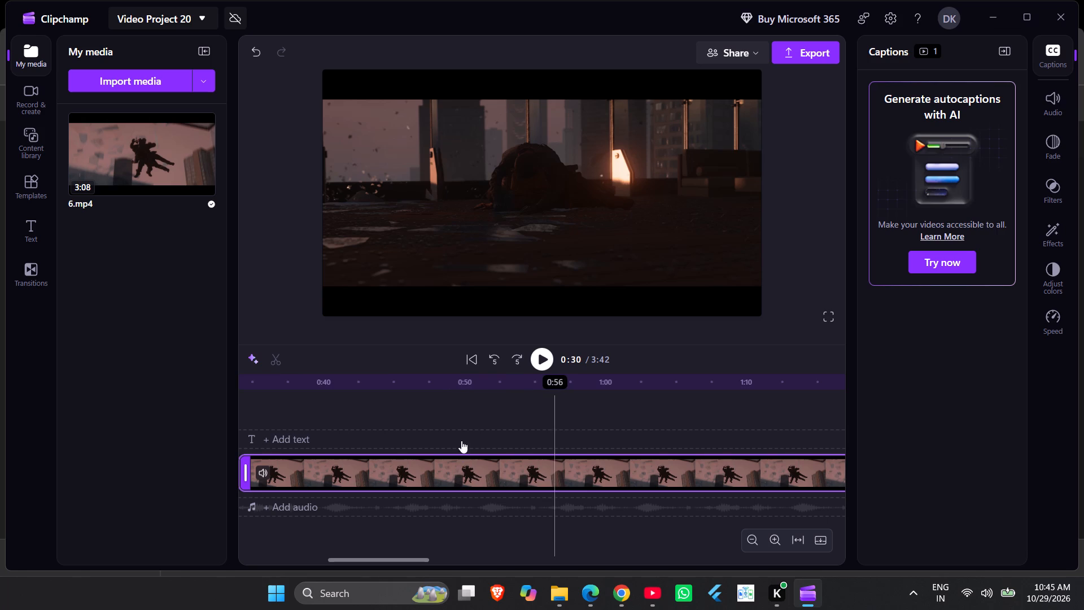
{"action": "scroll", "coordinate": [530, 473], "scroll_direction": "down", "scroll_amount": 3}
{"action": "scroll", "coordinate": [530, 473], "scroll_direction": "up", "scroll_amount": 4}
{"action": "left_click_drag", "start_coordinate": [404, 559], "coordinate": [596, 557]}
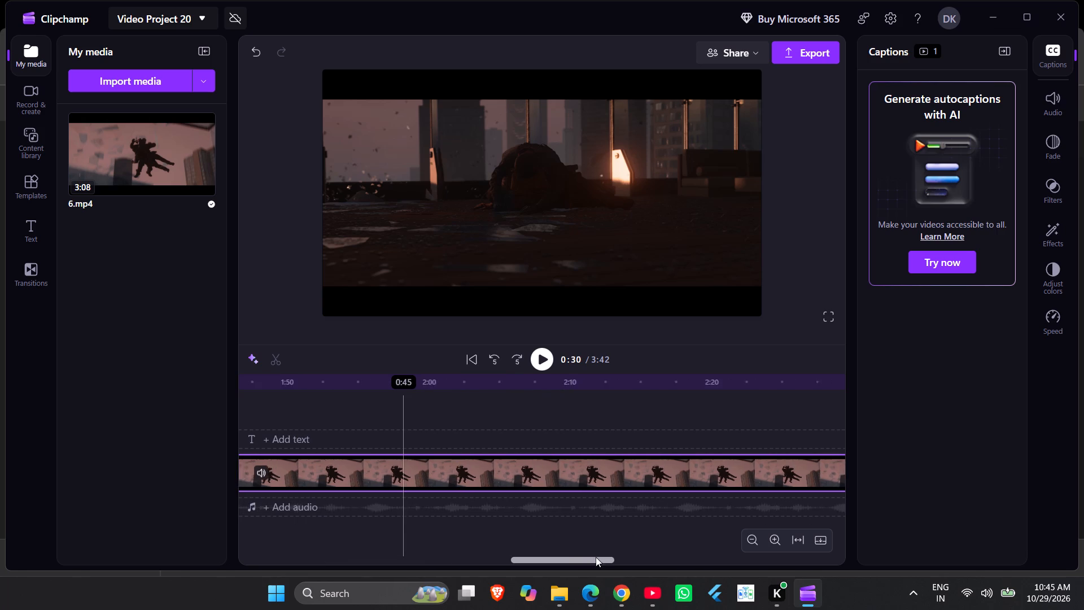
{"action": "left_click_drag", "start_coordinate": [596, 557], "coordinate": [824, 509]}
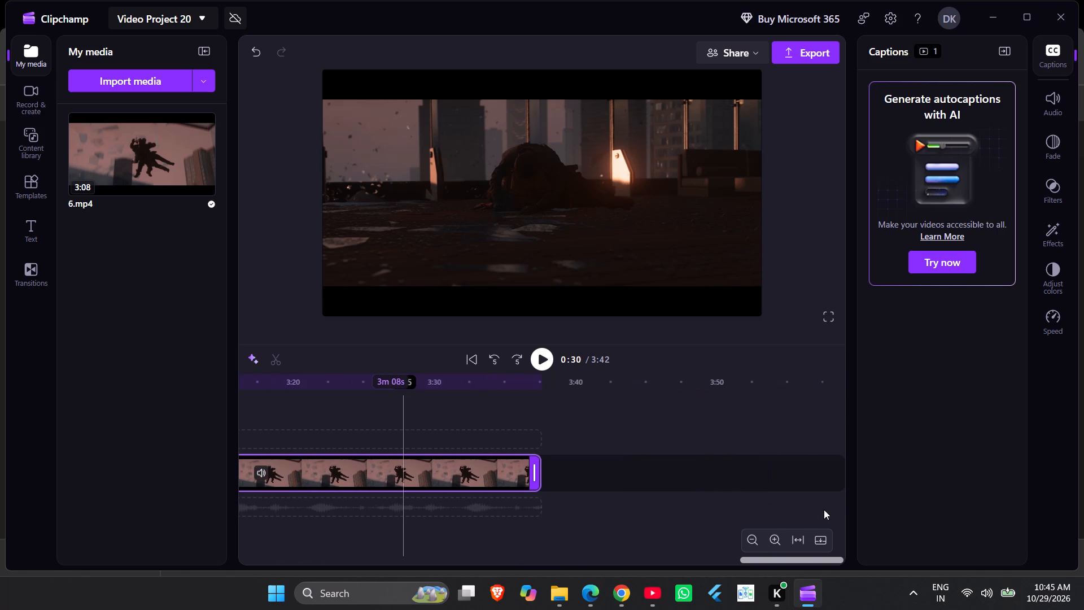
{"action": "left_click_drag", "start_coordinate": [824, 509], "coordinate": [888, 496]}
{"action": "left_click_drag", "start_coordinate": [776, 555], "coordinate": [646, 551]}
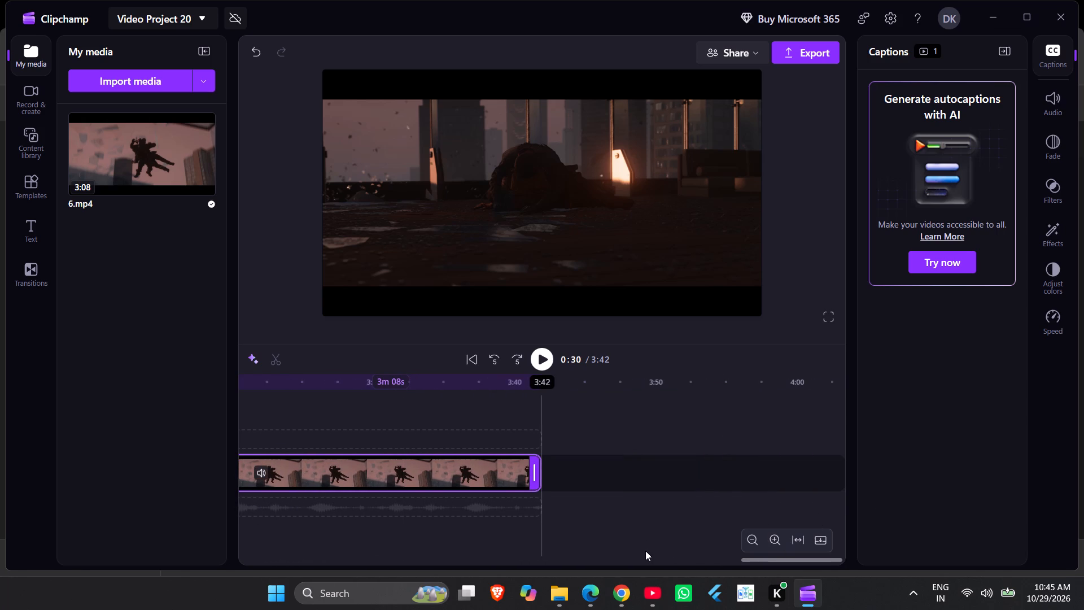
{"action": "left_click_drag", "start_coordinate": [772, 560], "coordinate": [576, 561]}
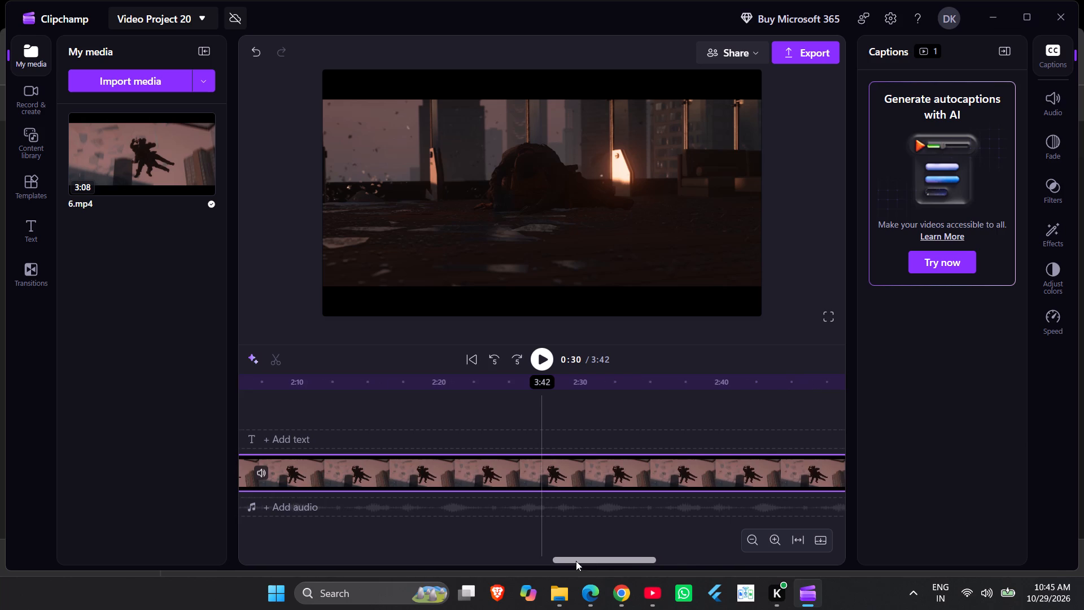
{"action": "left_click_drag", "start_coordinate": [576, 561], "coordinate": [238, 561]}
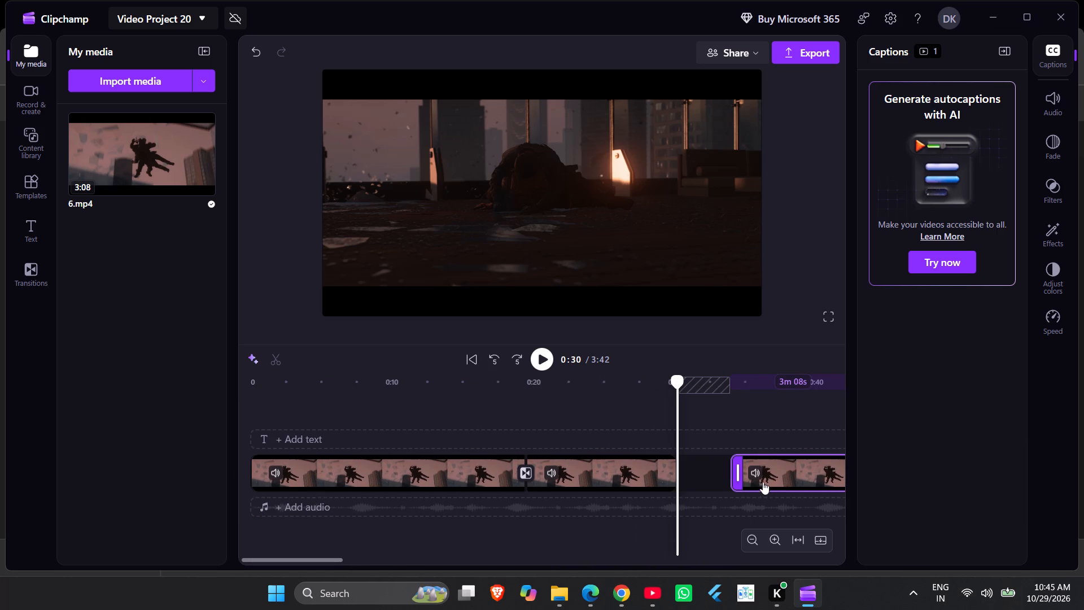
{"action": "left_click_drag", "start_coordinate": [330, 558], "coordinate": [462, 557]}
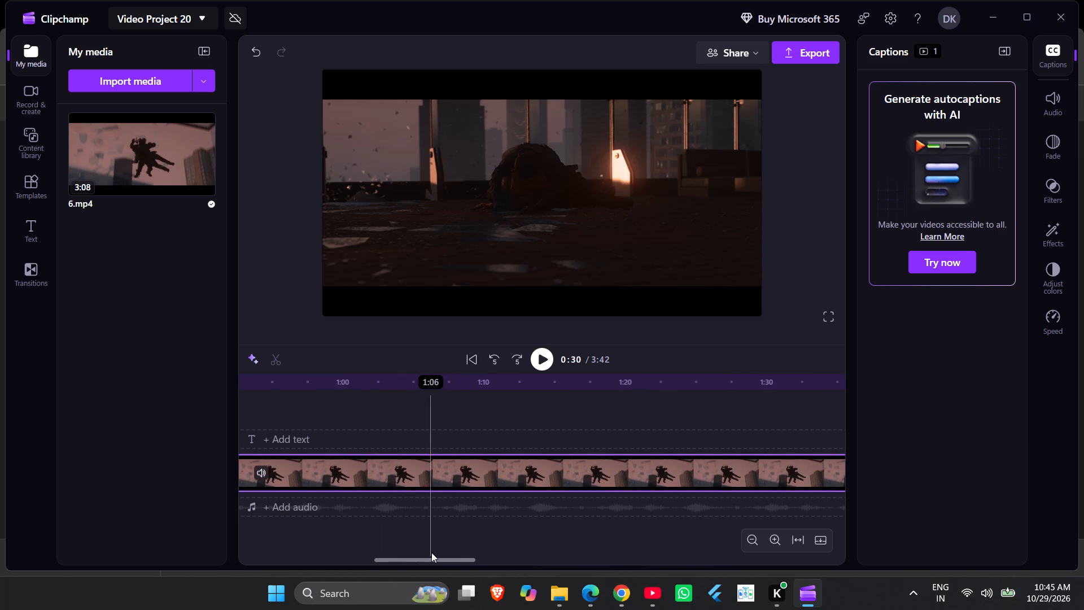
{"action": "left_click_drag", "start_coordinate": [435, 557], "coordinate": [371, 535]}
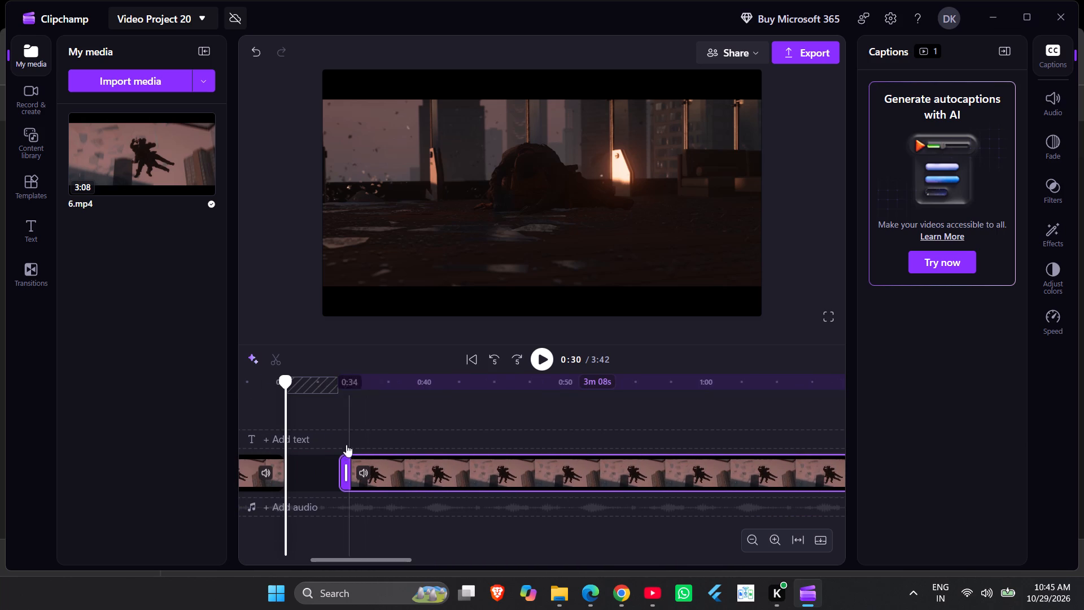
Play the added copy of 6.mp4 from near its start and set its speed to 1.8x.
{"action": "left_click", "coordinate": [343, 434]}
{"action": "left_click", "coordinate": [553, 362]}
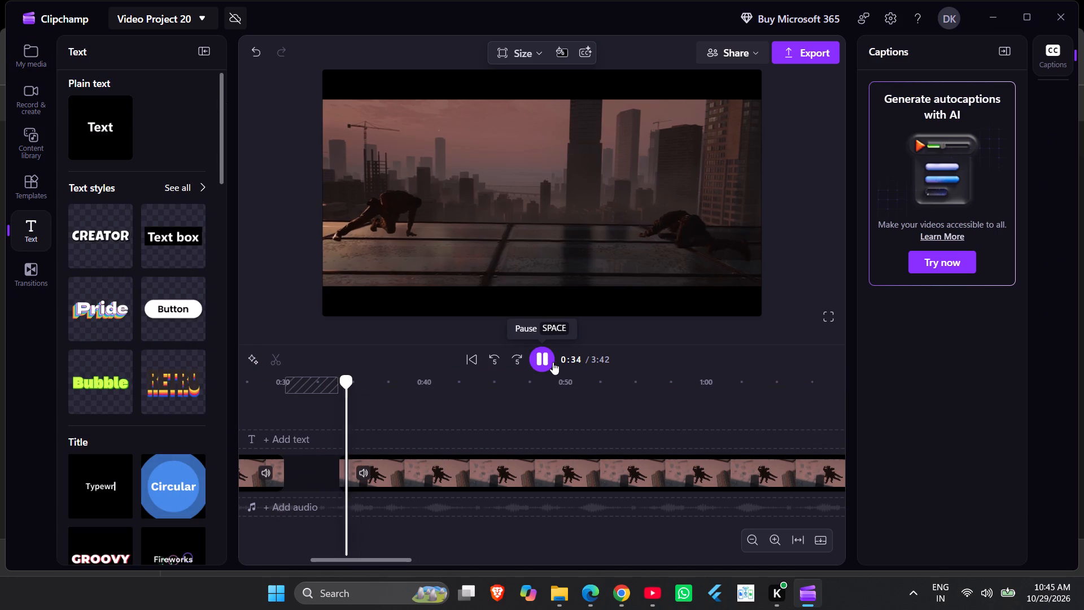
{"action": "left_click", "coordinate": [12, 52]}
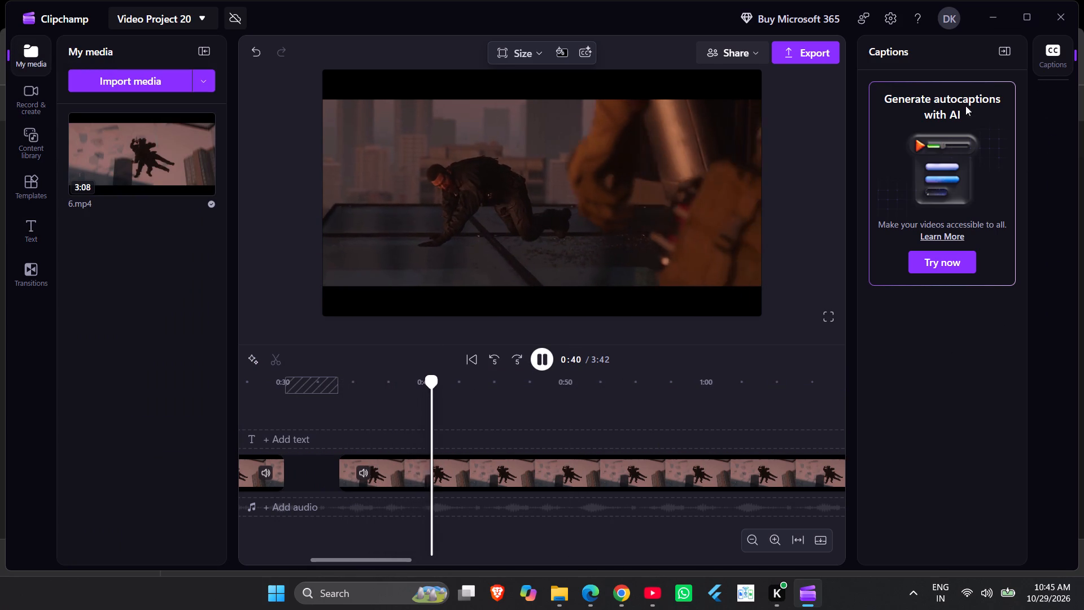
{"action": "left_click", "coordinate": [616, 465]}
{"action": "left_click", "coordinate": [1047, 330]}
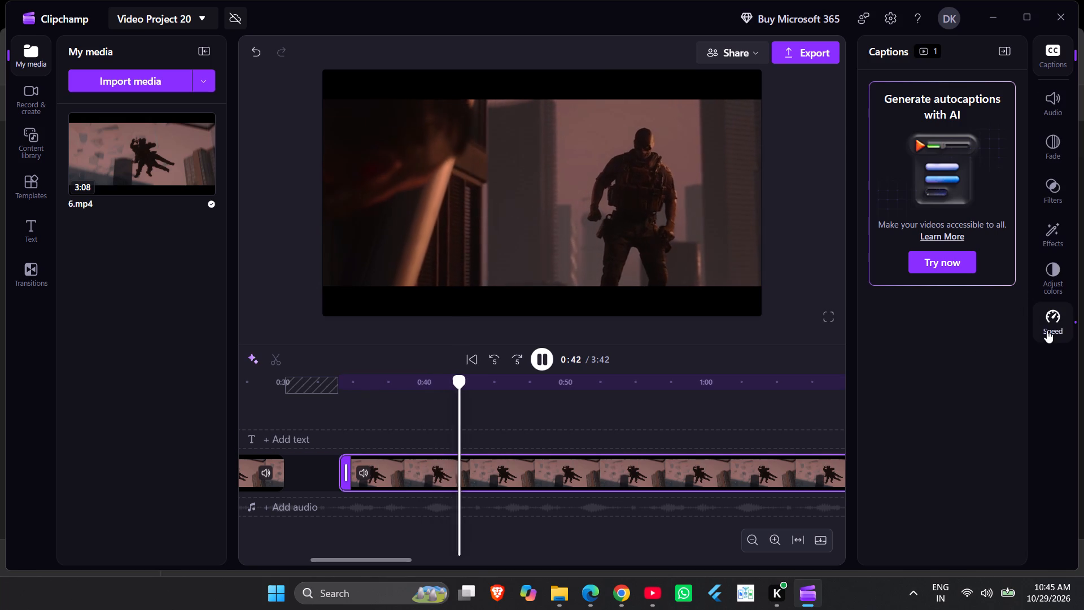
{"action": "left_click", "coordinate": [950, 123]}
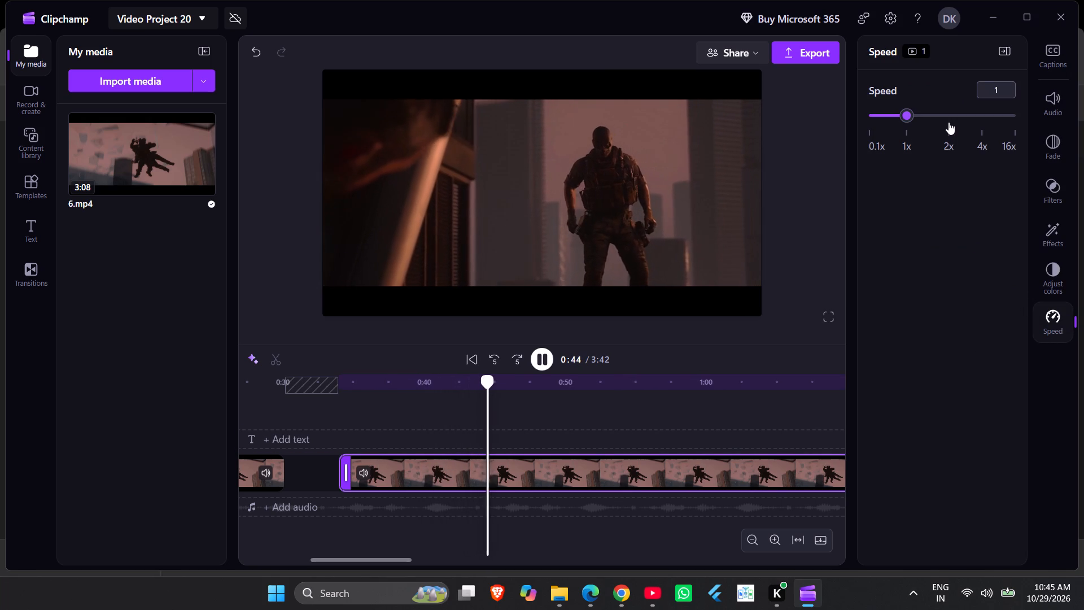
{"action": "left_click", "coordinate": [939, 120]}
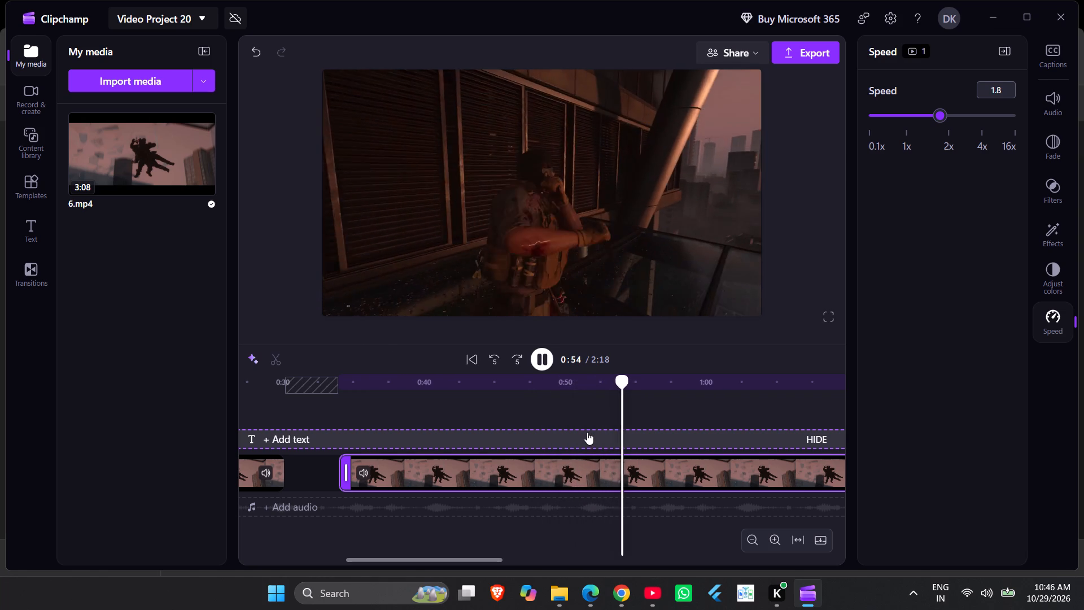
Split the added clip at about 0:50 and again at about 0:57 to isolate the combat moment between them.
{"action": "left_click", "coordinate": [548, 411]}
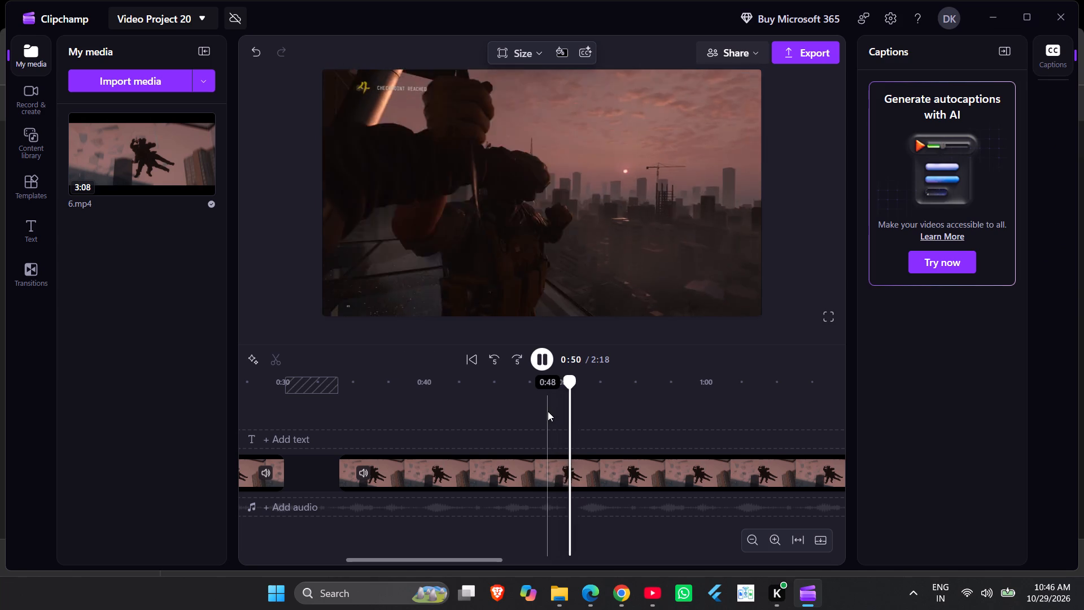
{"action": "key", "text": "s"}
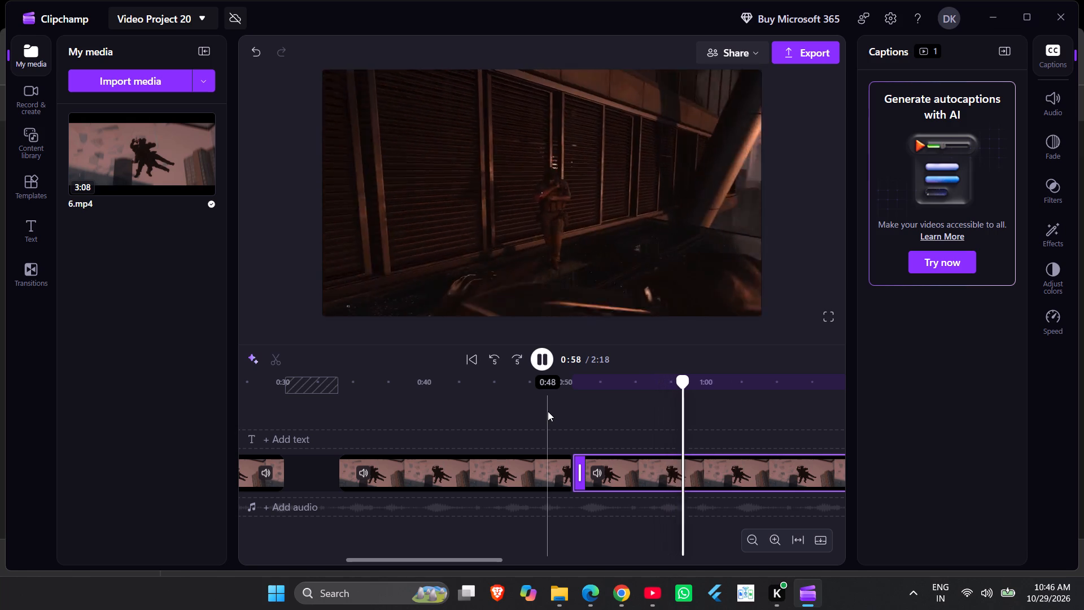
{"action": "left_click", "coordinate": [638, 383]}
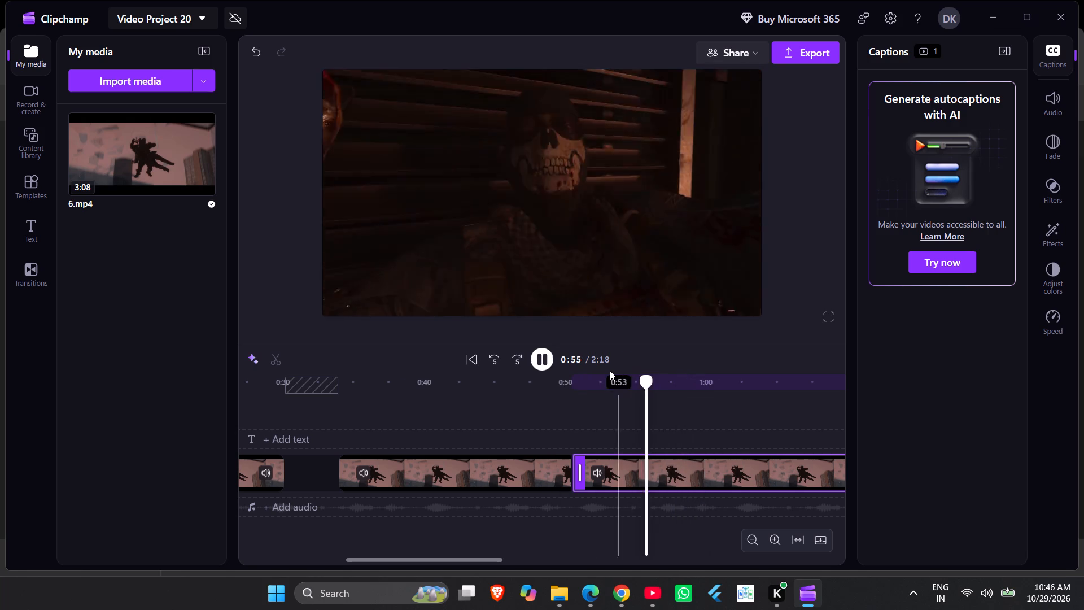
{"action": "key", "text": "s"}
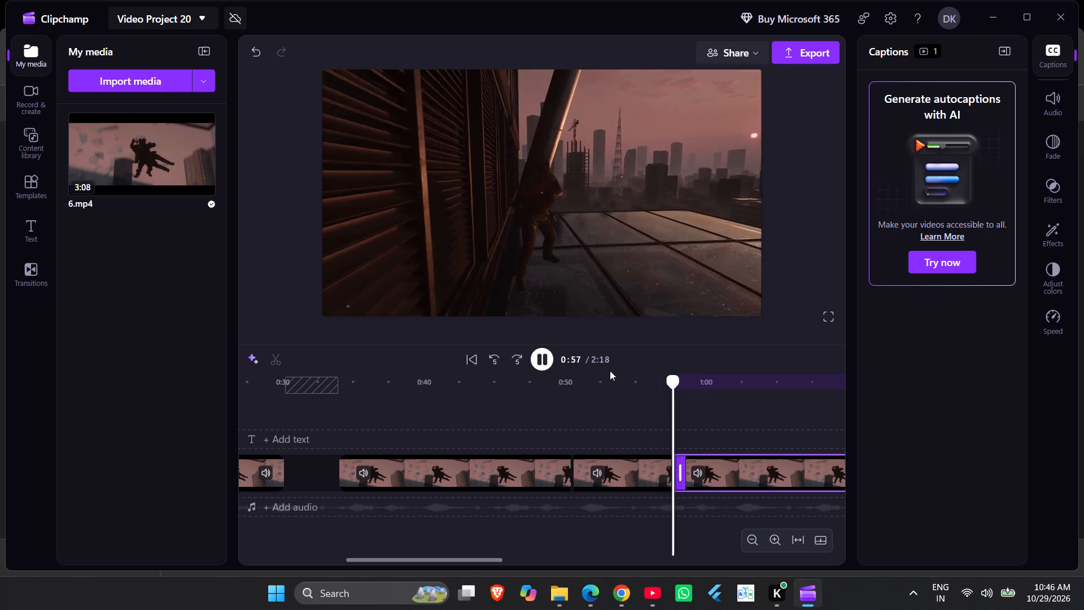
Delete the pieces of the added clip before and after the isolated part between about 0:50 and 0:57.
{"action": "left_click", "coordinate": [609, 464]}
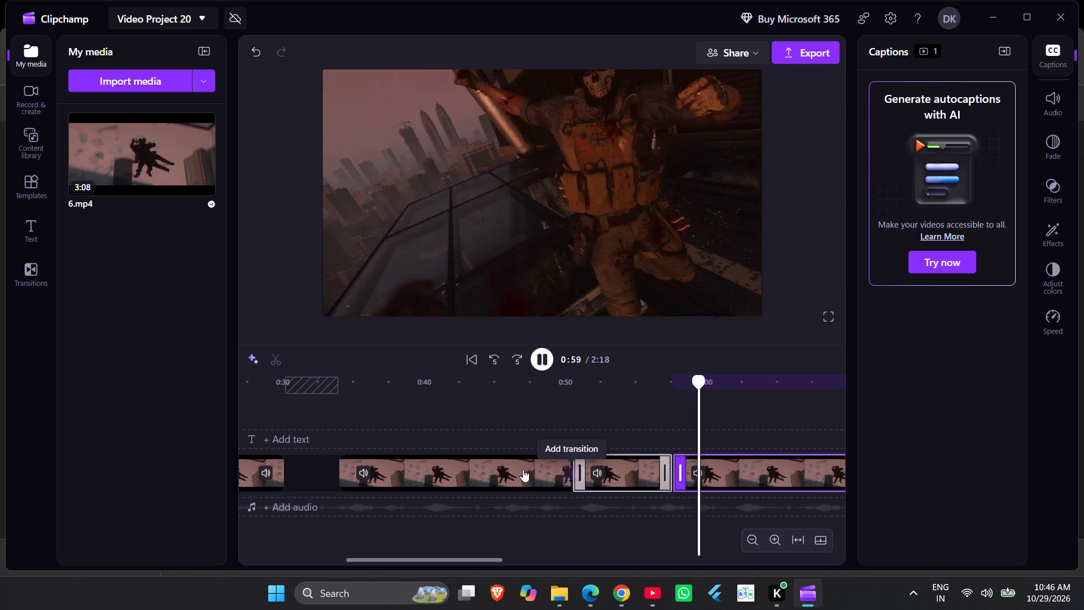
{"action": "left_click", "coordinate": [512, 465]}
{"action": "right_click", "coordinate": [512, 465]}
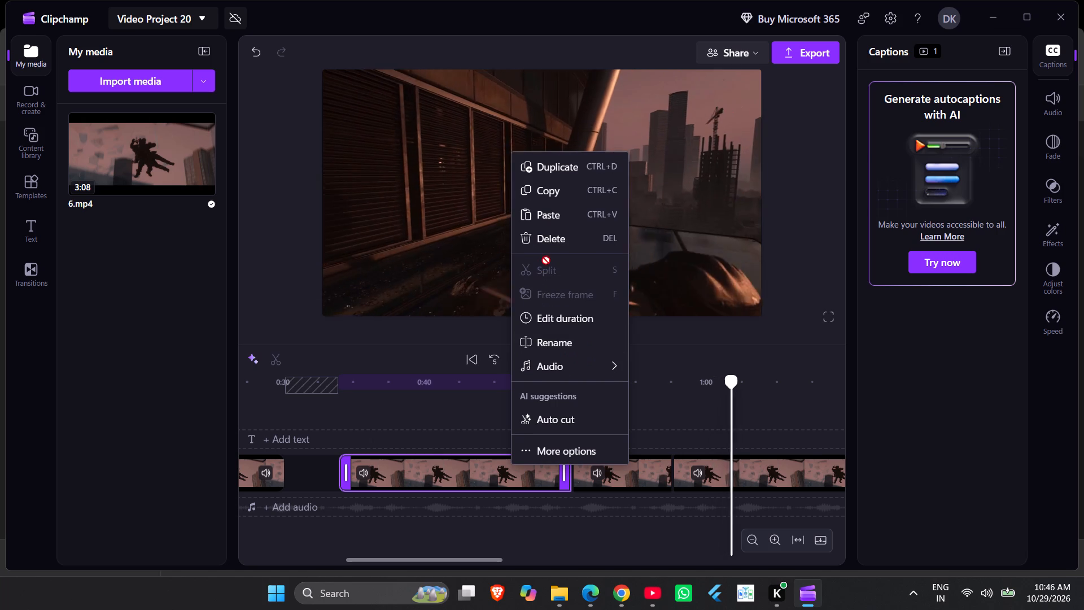
{"action": "left_click", "coordinate": [547, 245]}
{"action": "left_click", "coordinate": [744, 479]}
{"action": "right_click", "coordinate": [744, 479]}
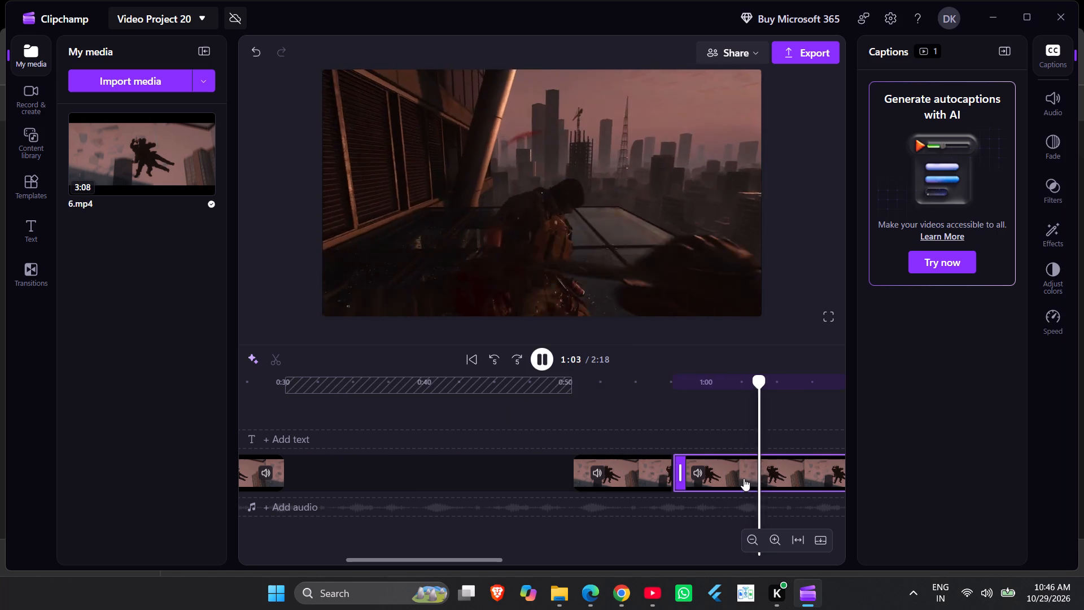
{"action": "left_click", "coordinate": [777, 257]}
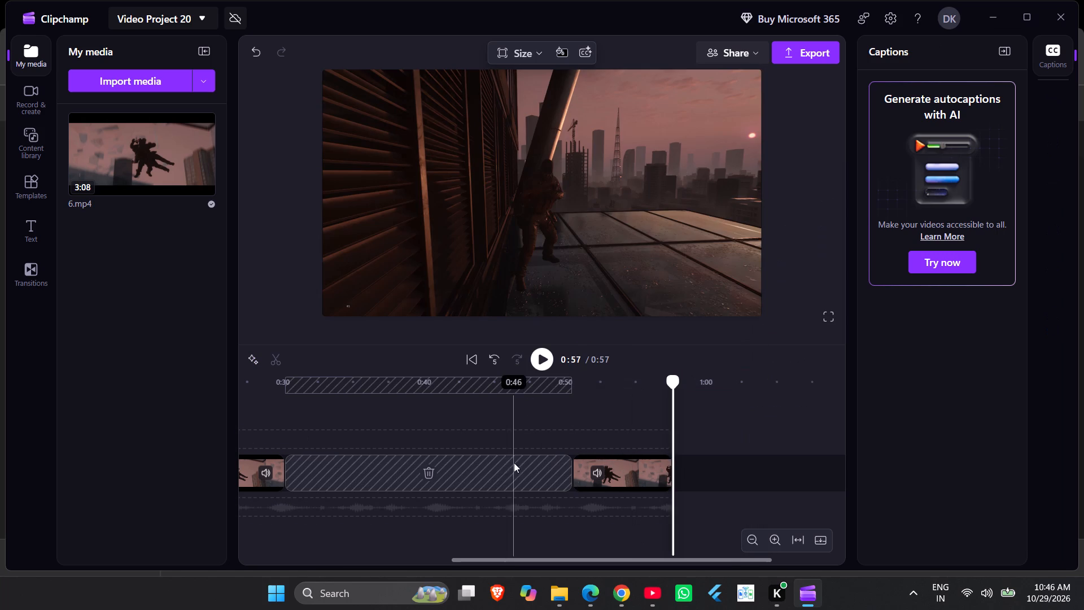
Move the second video segment later on the timeline so it ends at about 0:36.
{"action": "left_click", "coordinate": [246, 472]}
{"action": "left_click_drag", "start_coordinate": [246, 472], "coordinate": [257, 476]}
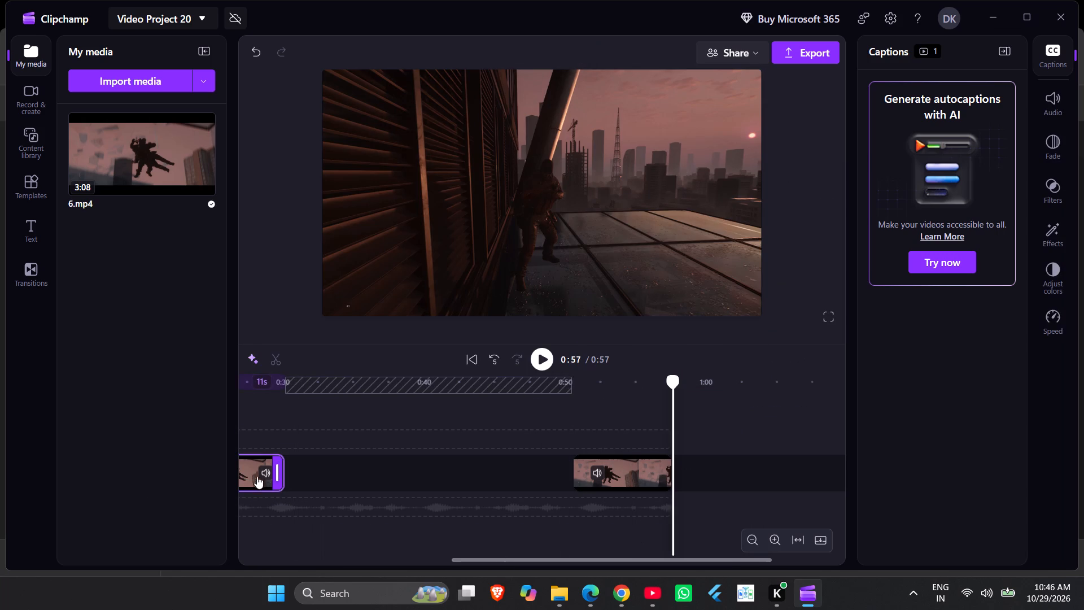
{"action": "left_click_drag", "start_coordinate": [257, 476], "coordinate": [339, 472]}
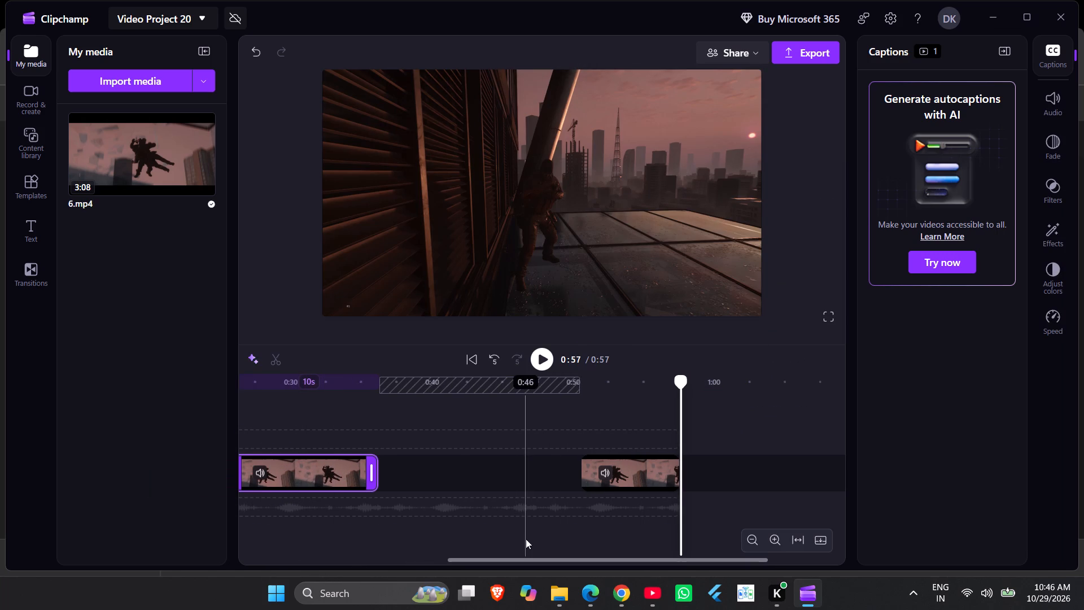
Move the isolated combat clip between the two main video segments, starting at about 0:20 directly after the first one.
{"action": "left_click", "coordinate": [614, 471]}
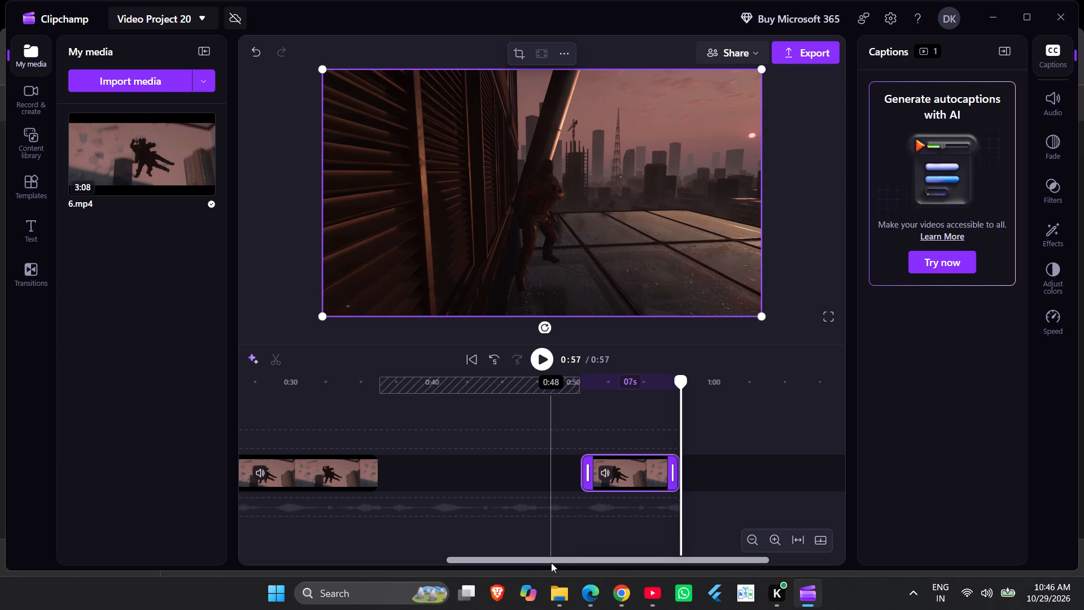
{"action": "left_click_drag", "start_coordinate": [605, 477], "coordinate": [444, 472]}
{"action": "left_click_drag", "start_coordinate": [493, 564], "coordinate": [419, 573]}
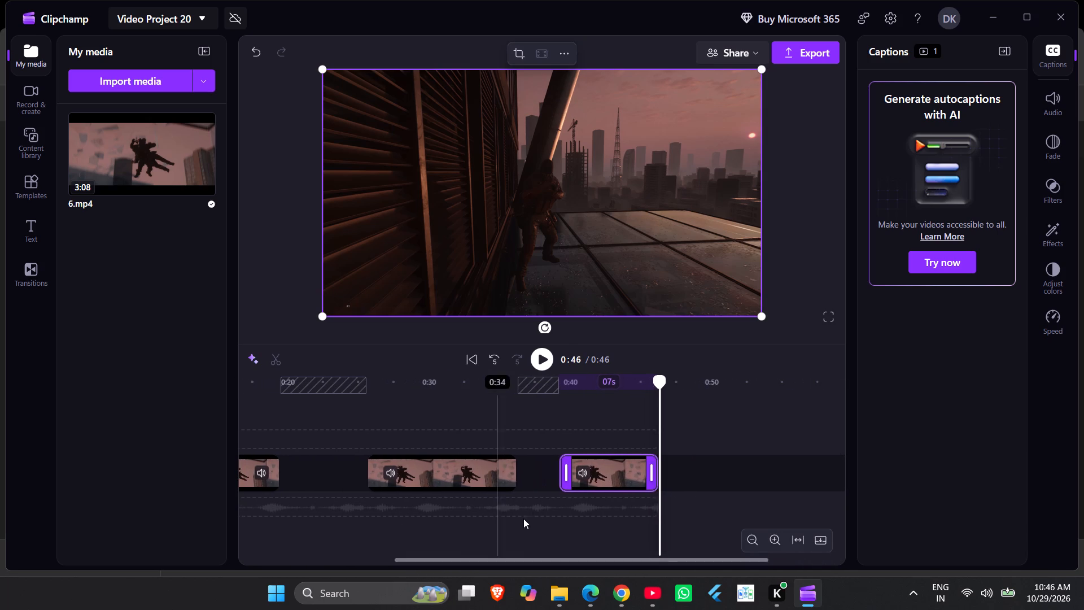
{"action": "left_click_drag", "start_coordinate": [623, 474], "coordinate": [350, 478]}
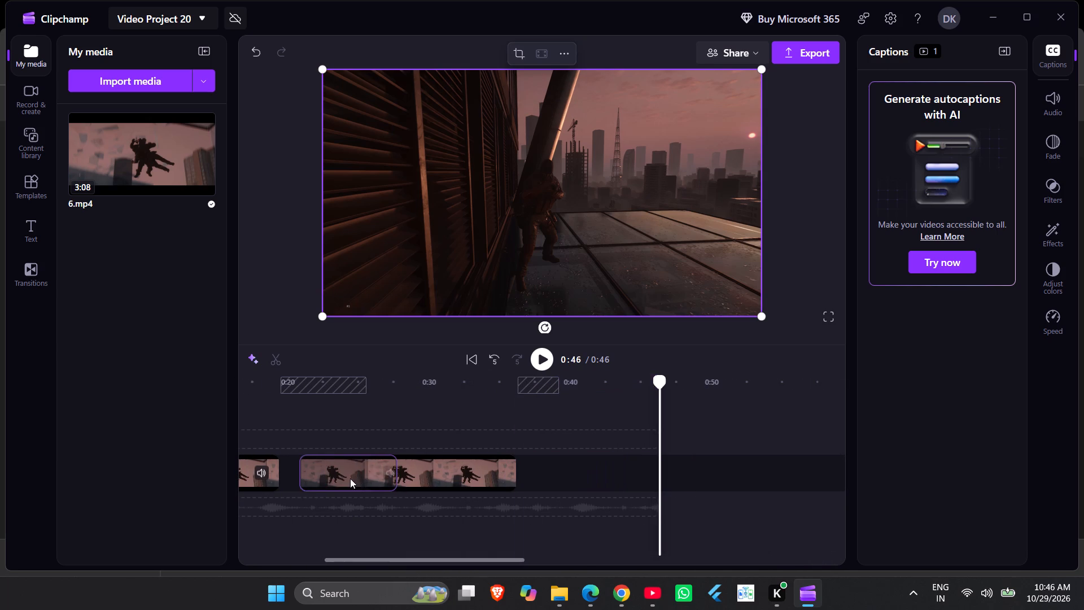
{"action": "left_click_drag", "start_coordinate": [350, 478], "coordinate": [335, 474]}
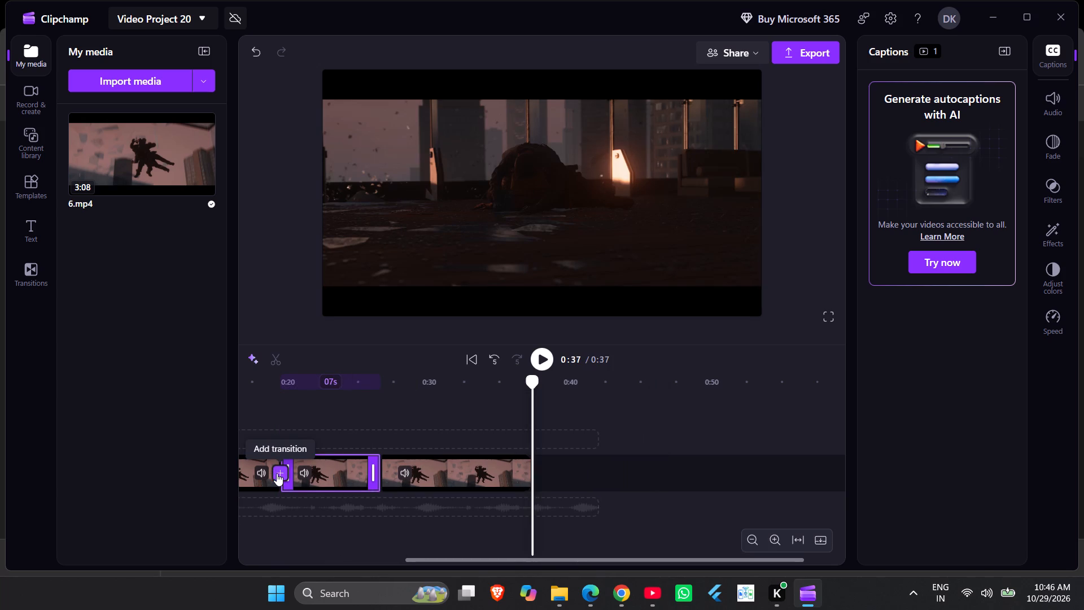
Add transitions at both joins of the middle combat clip and apply the Burn style to each.
{"action": "left_click", "coordinate": [278, 473]}
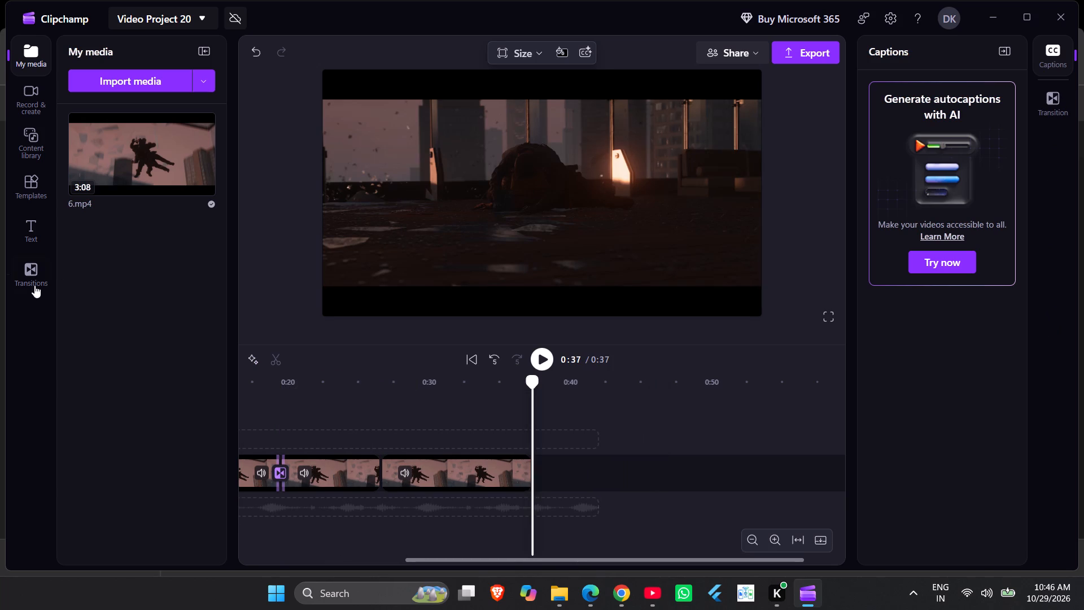
{"action": "left_click", "coordinate": [33, 284]}
{"action": "left_click", "coordinate": [112, 351]}
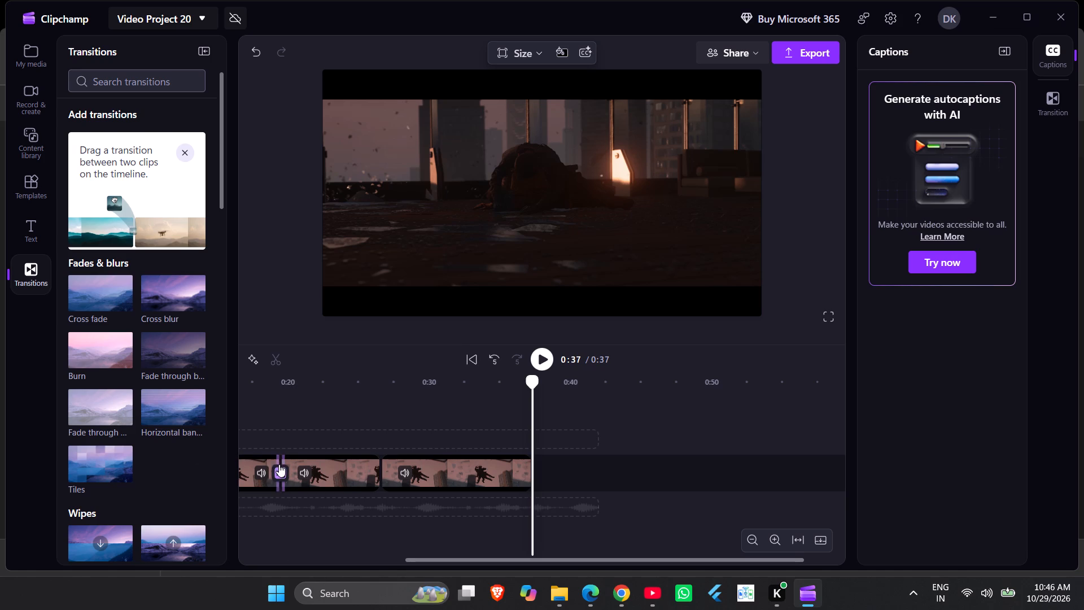
{"action": "left_click_drag", "start_coordinate": [97, 351], "coordinate": [256, 448]}
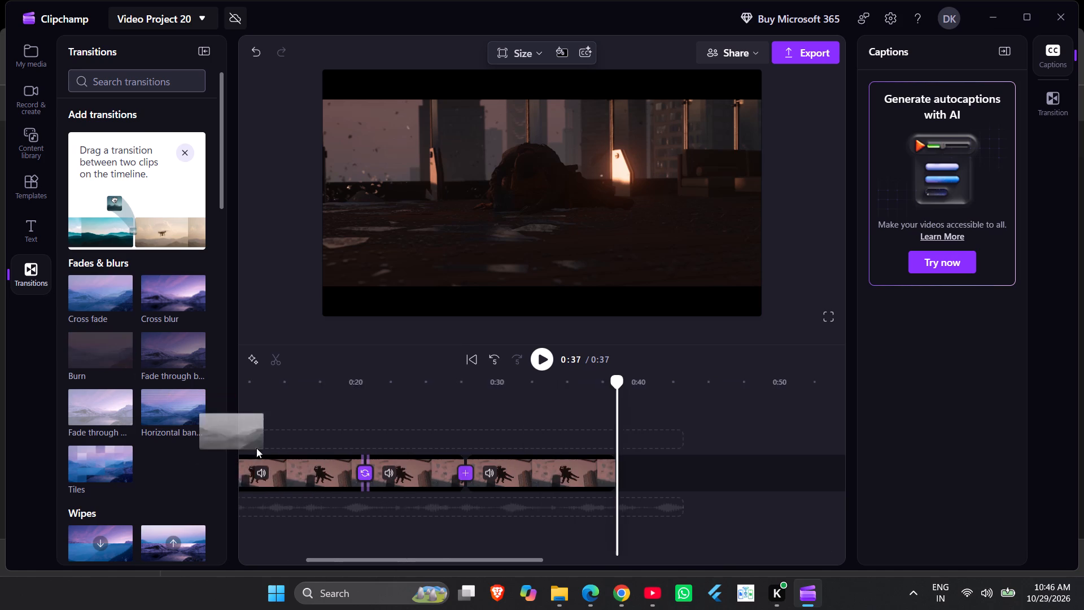
{"action": "left_click_drag", "start_coordinate": [256, 448], "coordinate": [390, 480]}
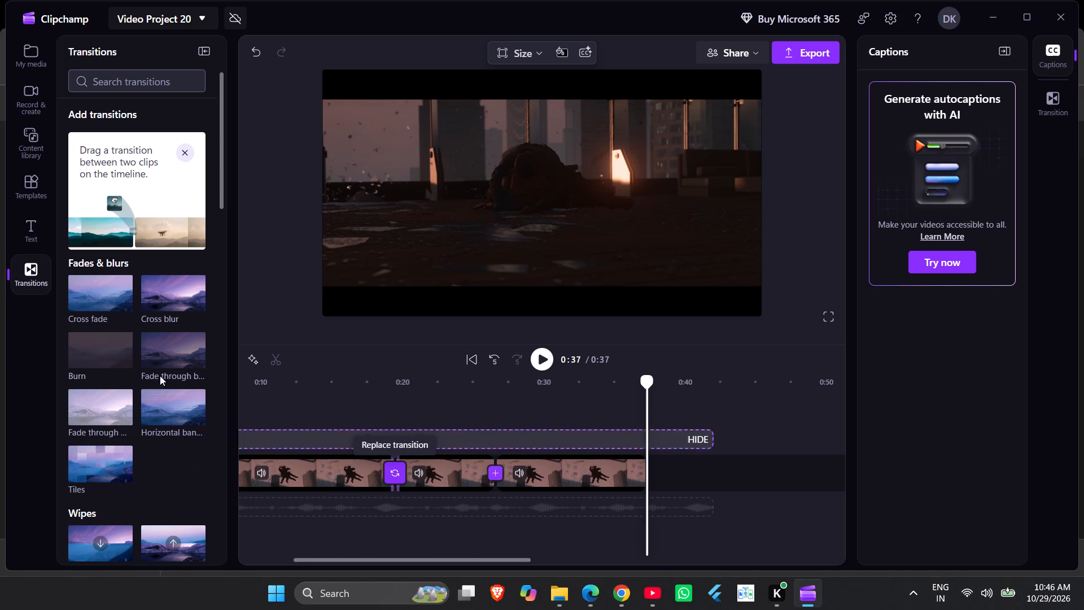
{"action": "left_click", "coordinate": [497, 476]}
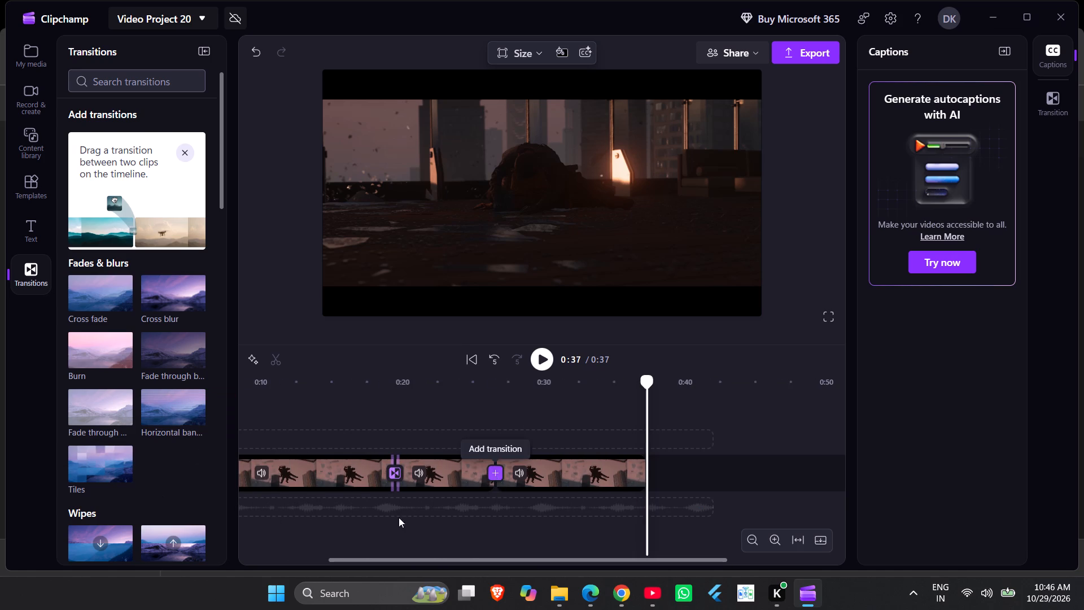
{"action": "left_click_drag", "start_coordinate": [95, 352], "coordinate": [506, 474]}
{"action": "left_click", "coordinate": [1055, 433]}
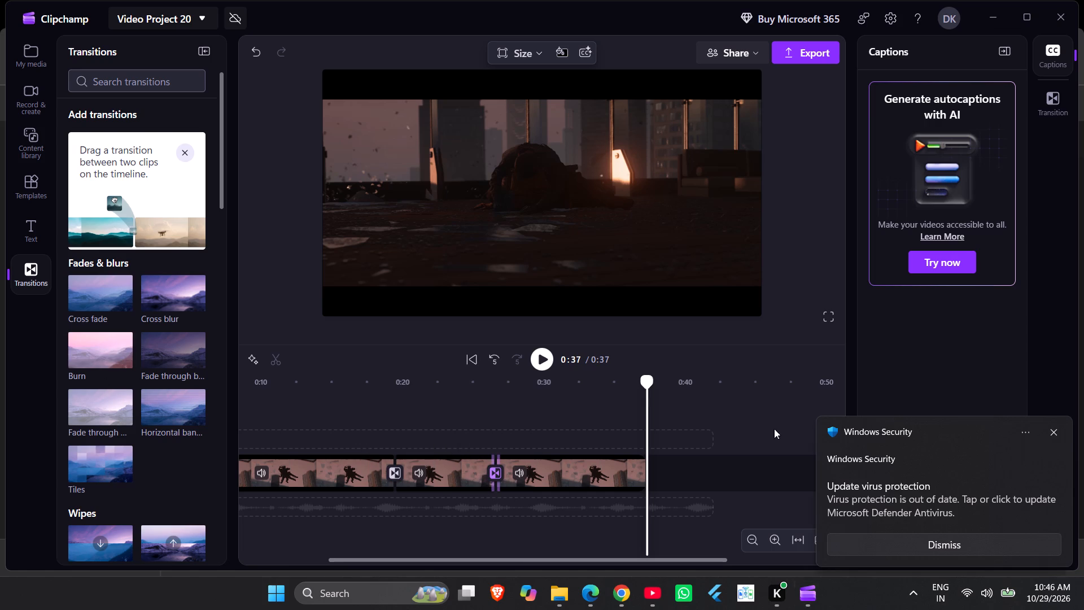
{"action": "left_click_drag", "start_coordinate": [605, 557], "coordinate": [19, 551]}
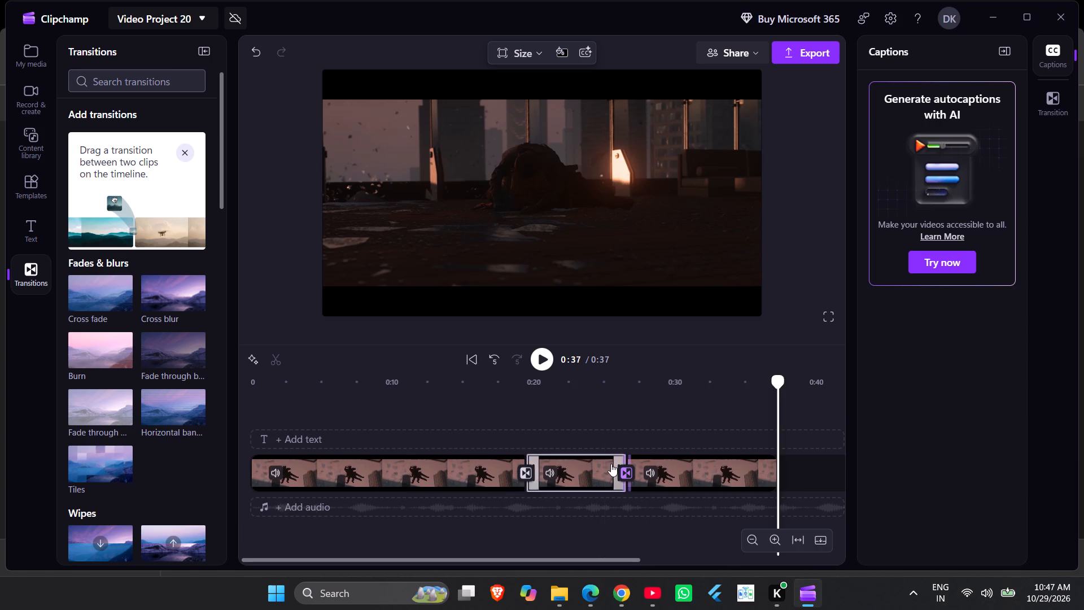
Play the sequence from about 0:13 to the end and set the middle combat clip's speed to 1.6x.
{"action": "left_click", "coordinate": [663, 473]}
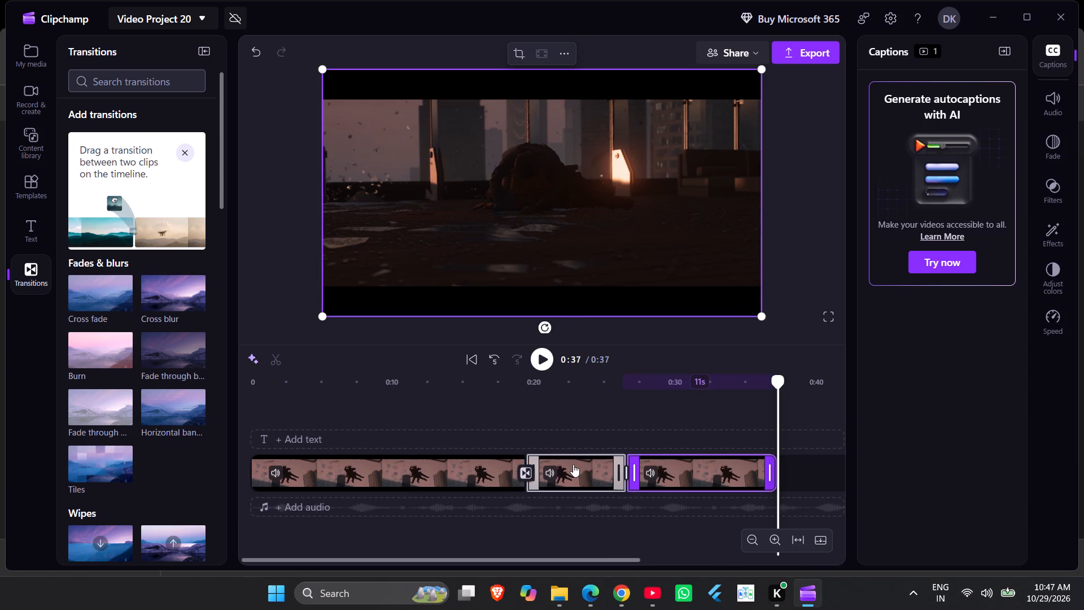
{"action": "left_click", "coordinate": [444, 383]}
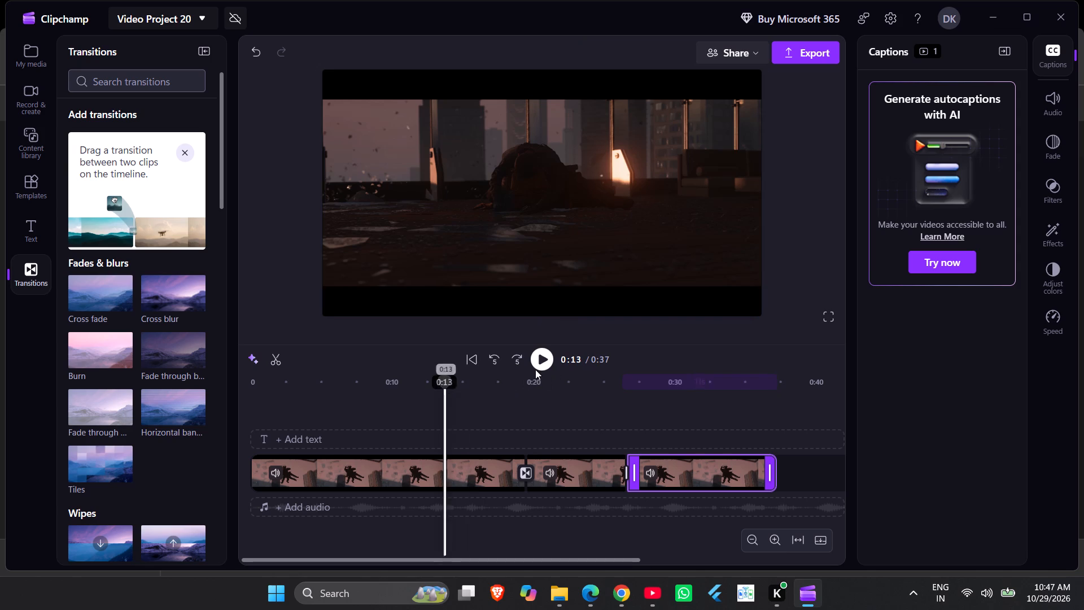
{"action": "left_click", "coordinate": [550, 365]}
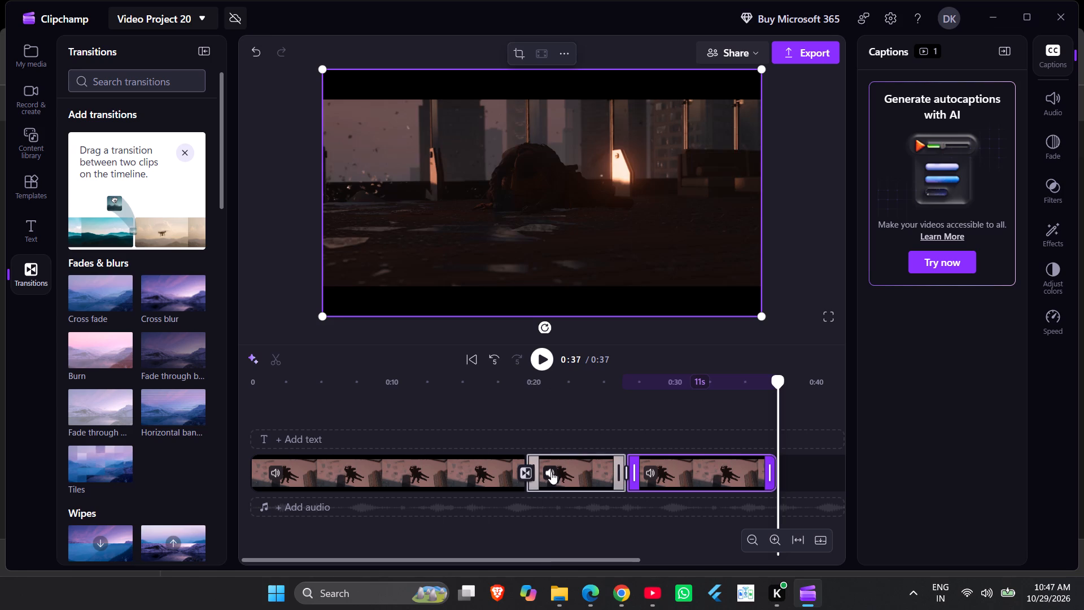
{"action": "left_click", "coordinate": [557, 470]}
{"action": "left_click", "coordinate": [1057, 318]}
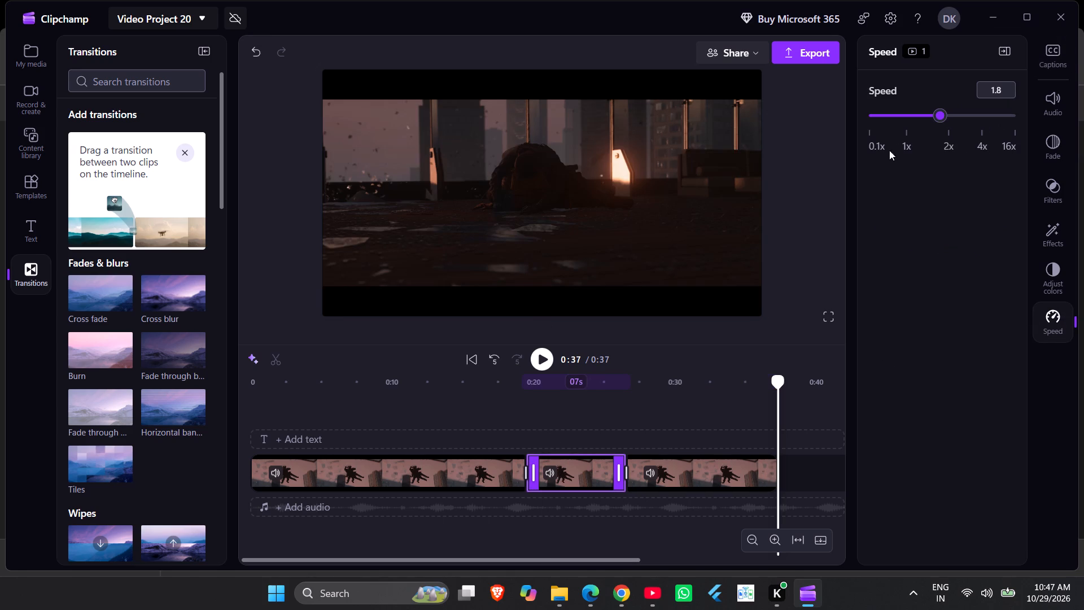
{"action": "left_click", "coordinate": [924, 117]}
{"action": "left_click", "coordinate": [932, 122]}
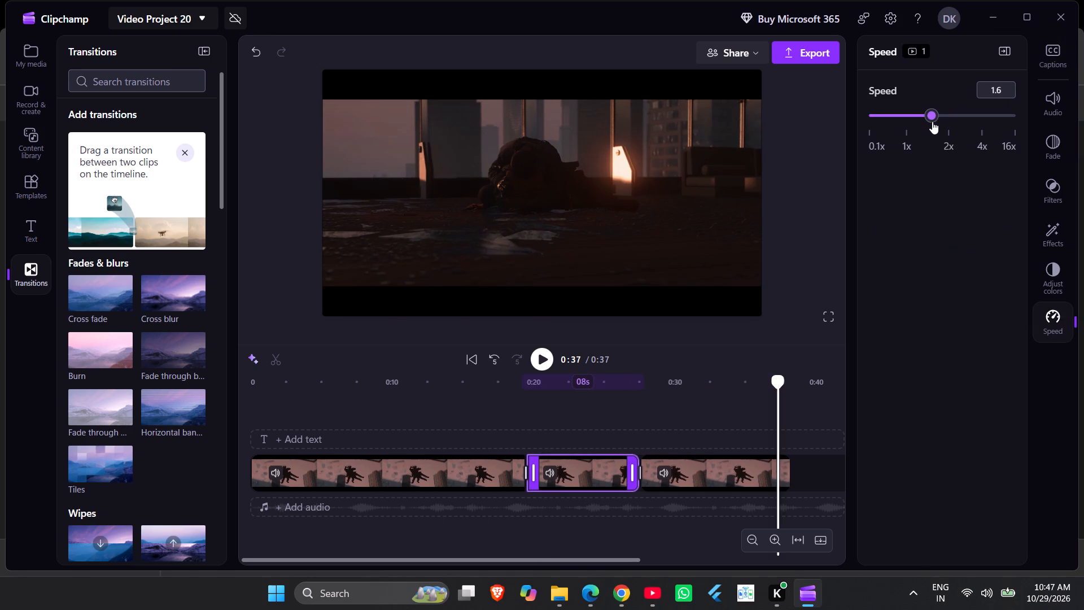
Set the first clip's speed to 1.4x, start playback from the beginning, and close the gap after that clip.
{"action": "left_click", "coordinate": [384, 469]}
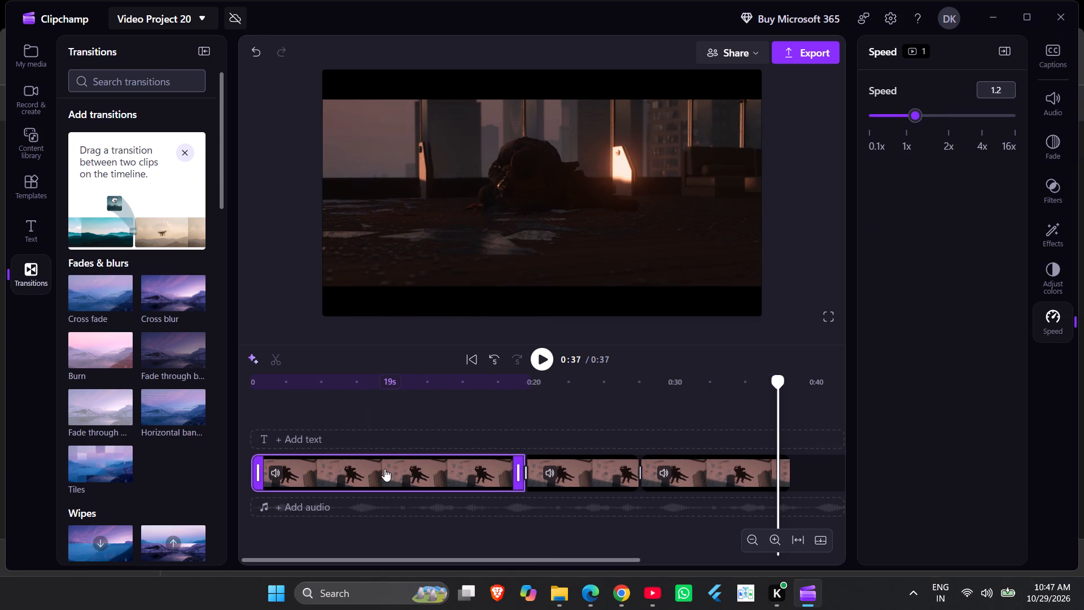
{"action": "left_click", "coordinate": [926, 121]}
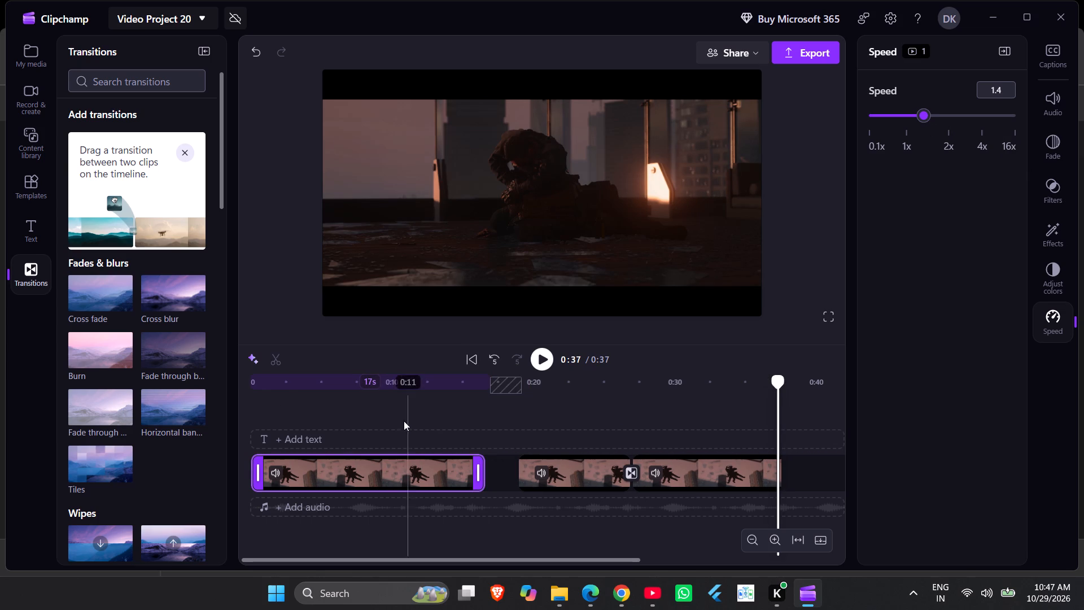
{"action": "left_click", "coordinate": [253, 380]}
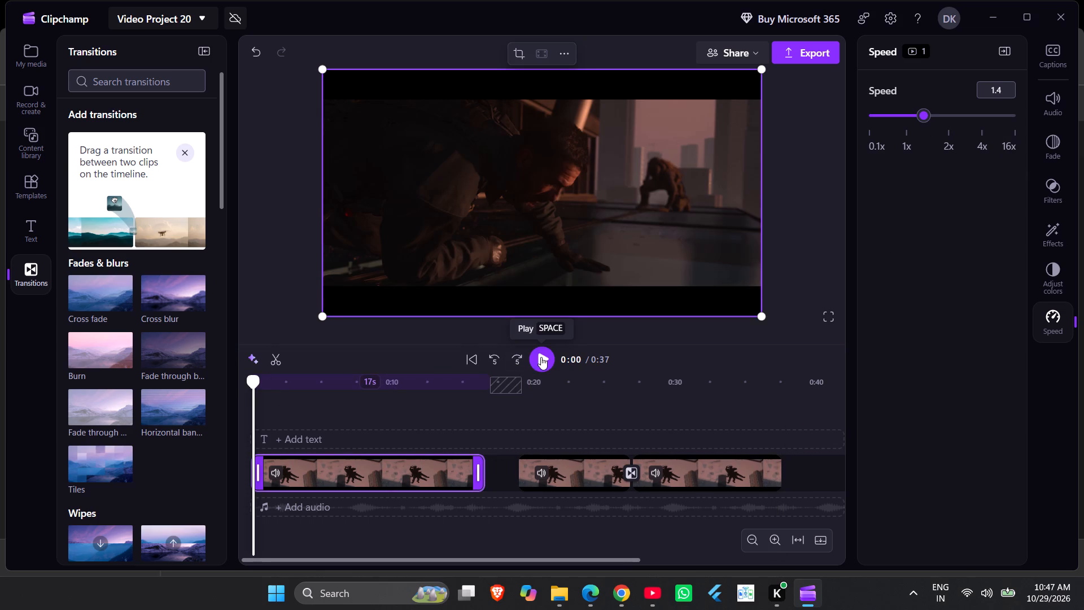
{"action": "left_click", "coordinate": [541, 357]}
{"action": "left_click", "coordinate": [509, 473]}
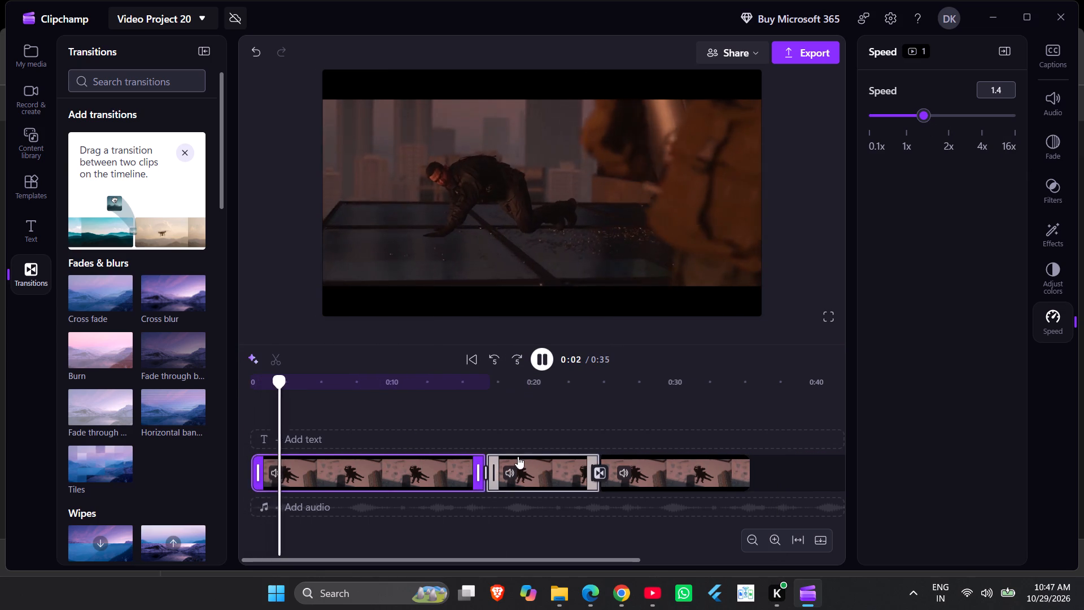
Add a transition at the join between the first clip and the middle combat clip.
{"action": "left_click", "coordinate": [484, 474]}
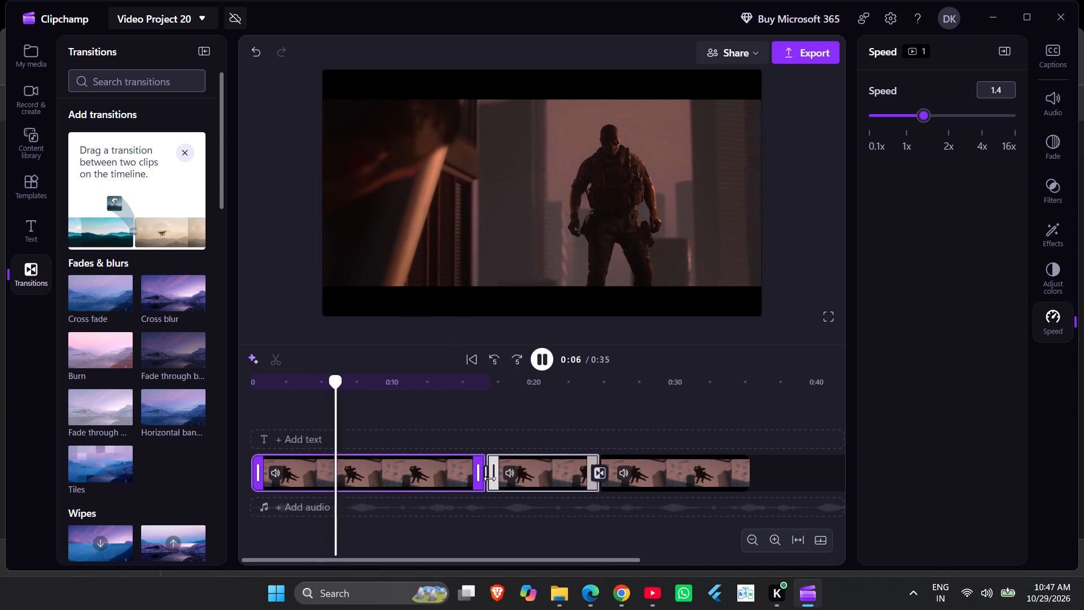
{"action": "left_click", "coordinate": [489, 478]}
{"action": "left_click", "coordinate": [485, 476]}
{"action": "left_click", "coordinate": [484, 476]}
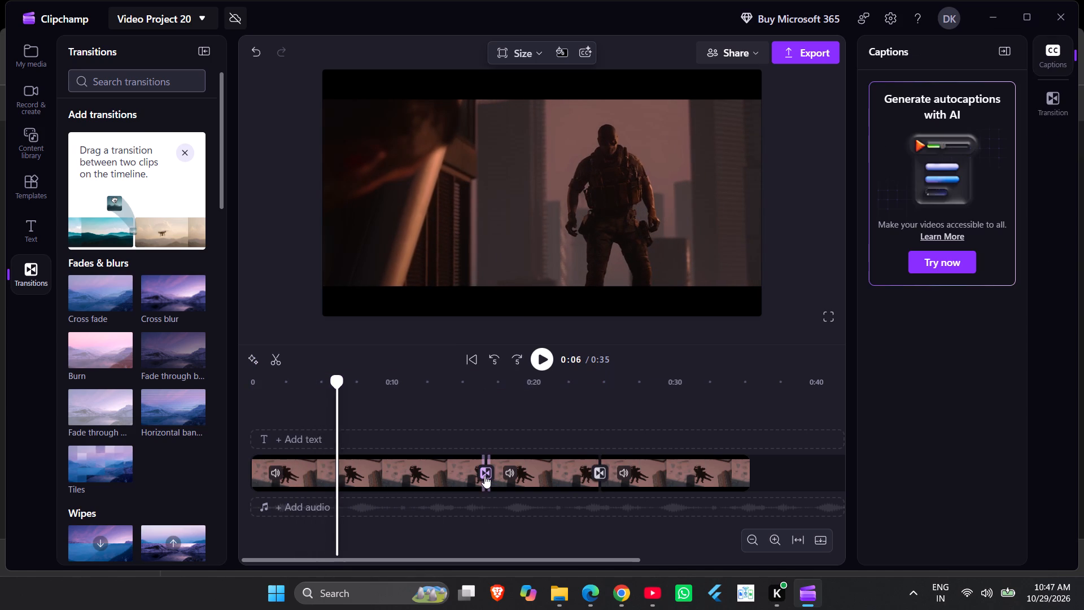
Play back both joins, trim the middle clip's end slightly to about 0:24, and add a transition before the last clip.
{"action": "left_click", "coordinate": [539, 351]}
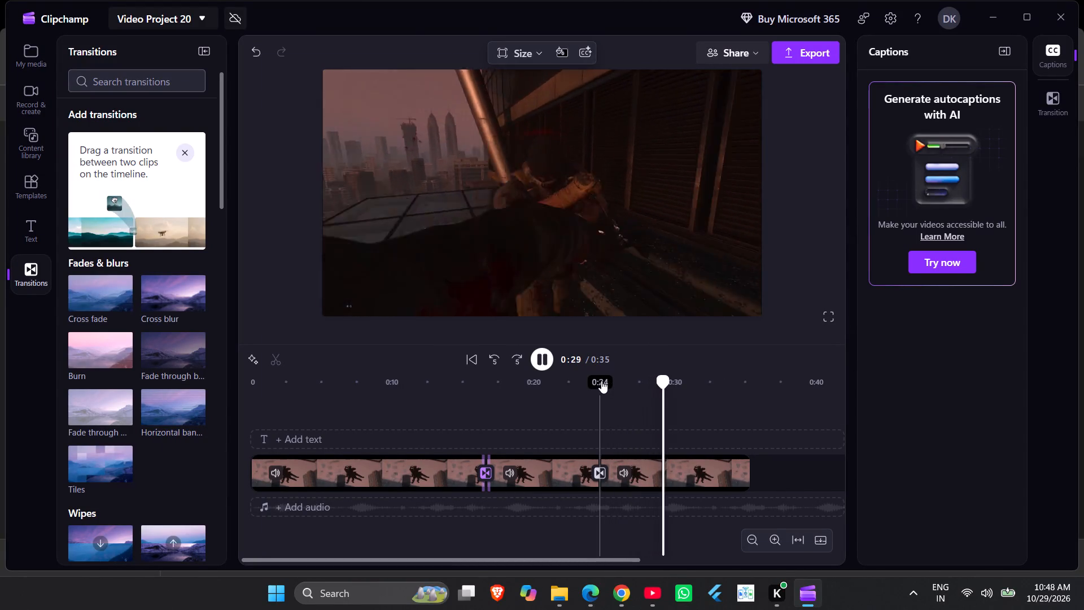
{"action": "left_click", "coordinate": [460, 411]}
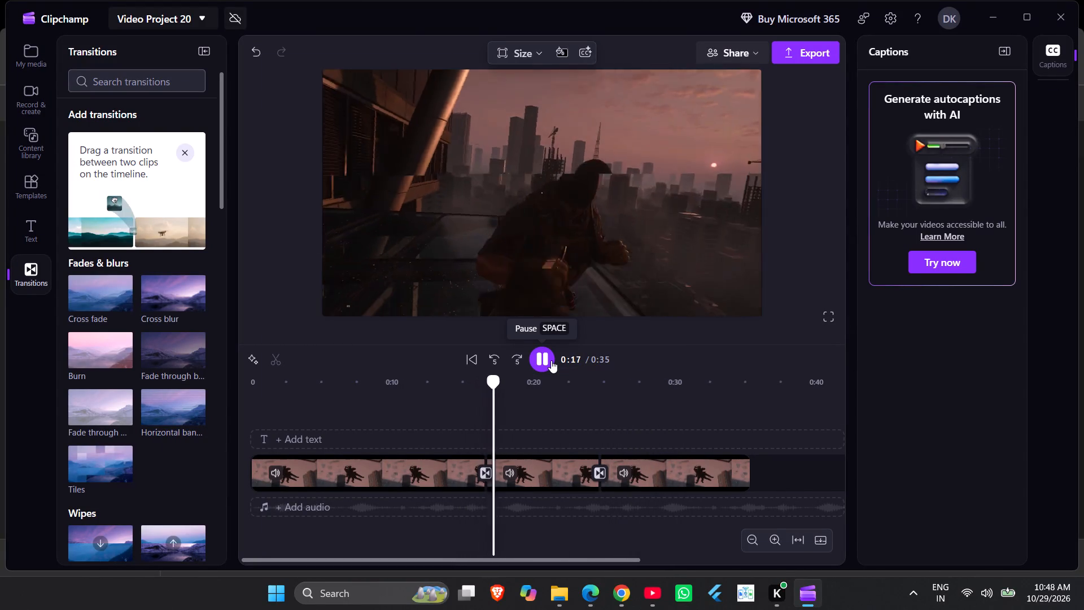
{"action": "left_click", "coordinate": [584, 399]}
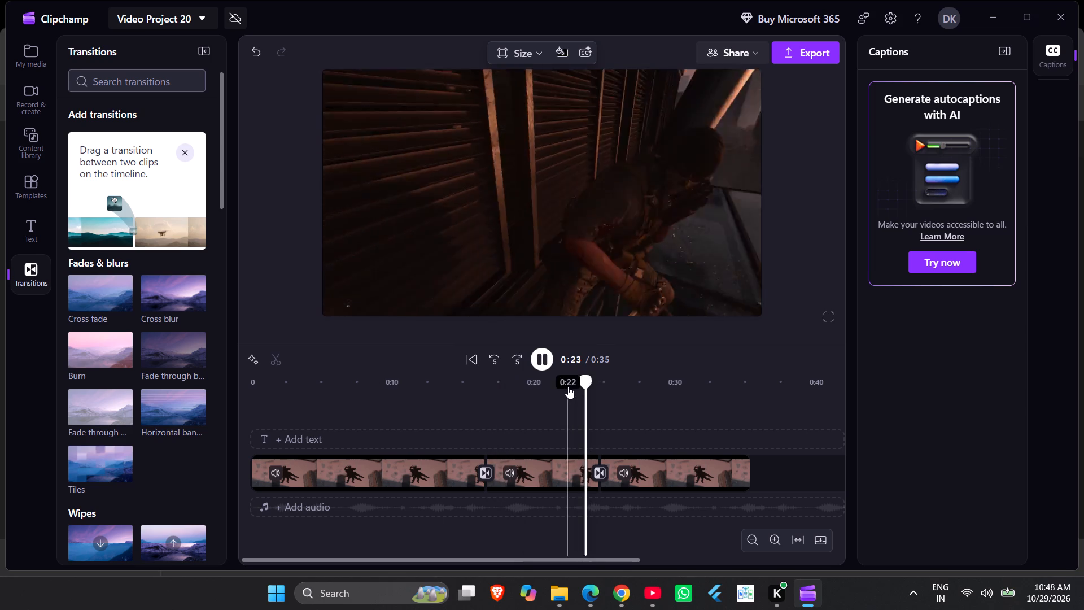
{"action": "left_click", "coordinate": [544, 354]}
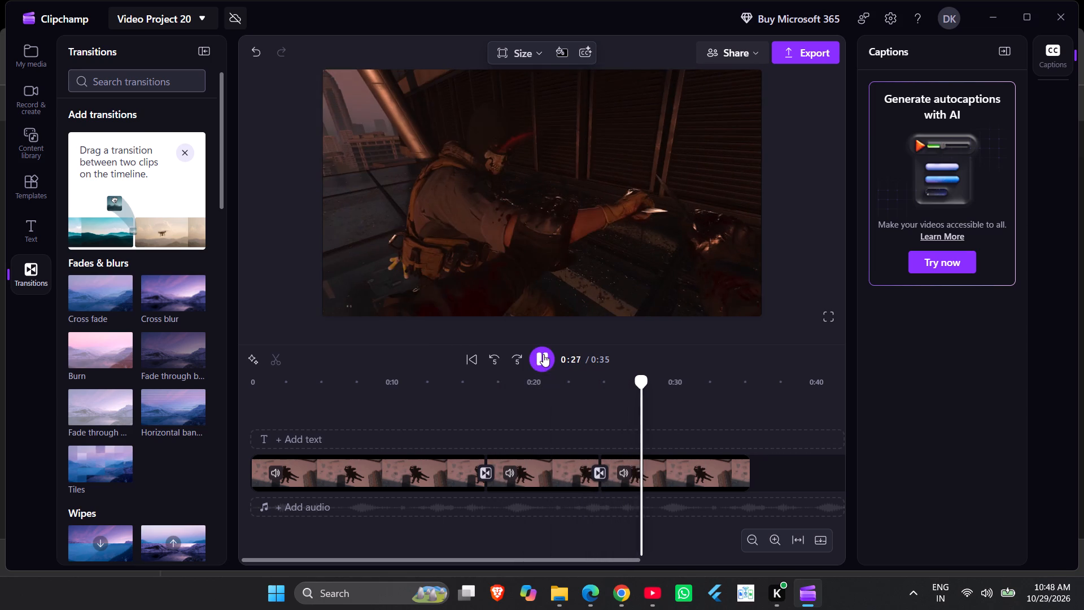
{"action": "left_click", "coordinate": [568, 476]}
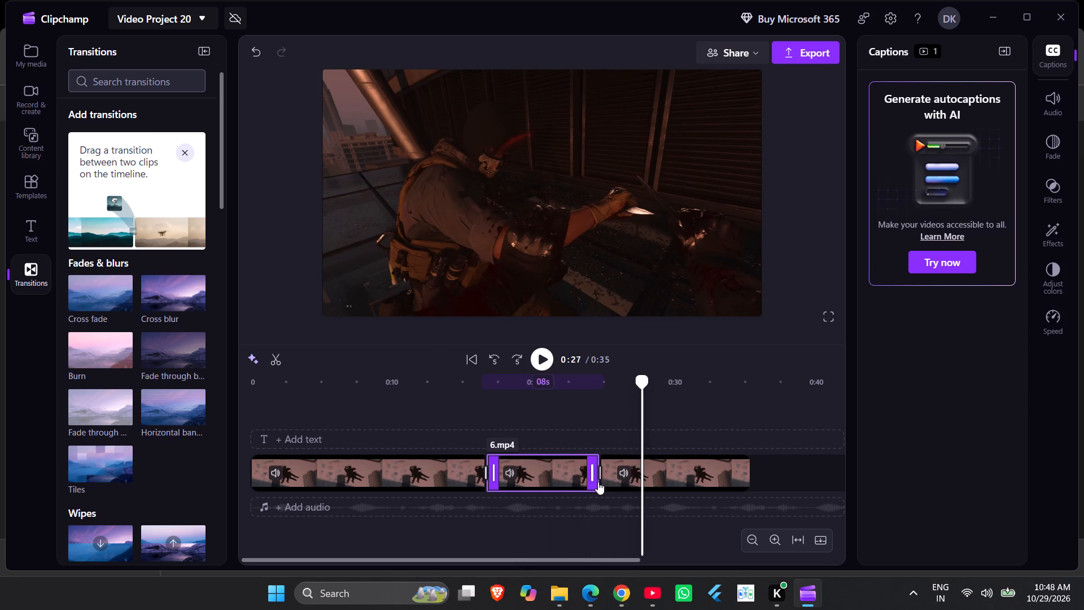
{"action": "left_click_drag", "start_coordinate": [592, 476], "coordinate": [582, 470]}
{"action": "left_click", "coordinate": [594, 470]}
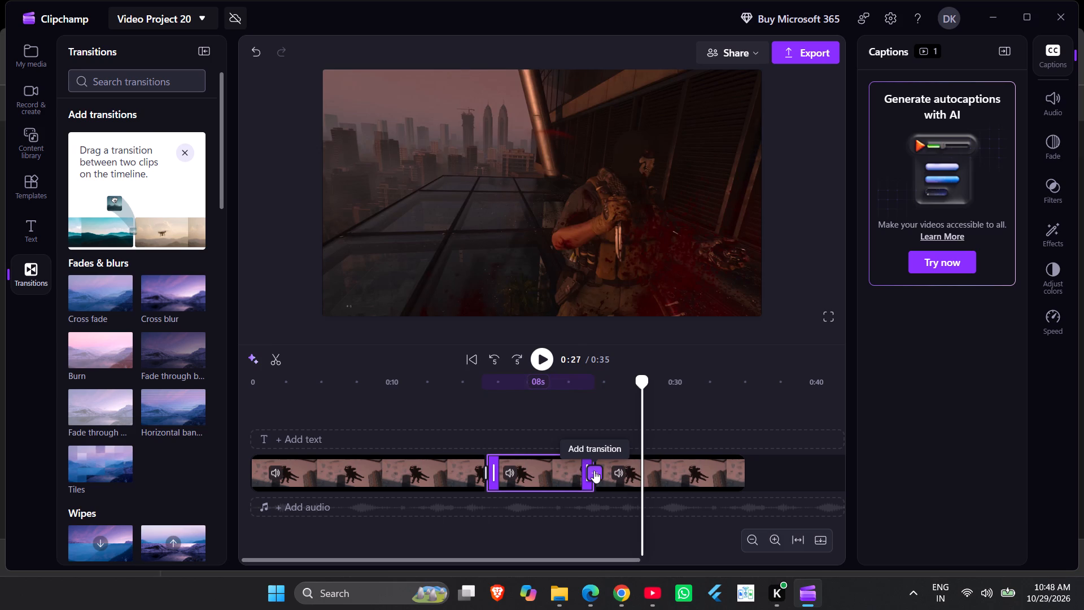
Play the sequence from about 0:22 to the end to check the last join.
{"action": "left_click", "coordinate": [563, 404]}
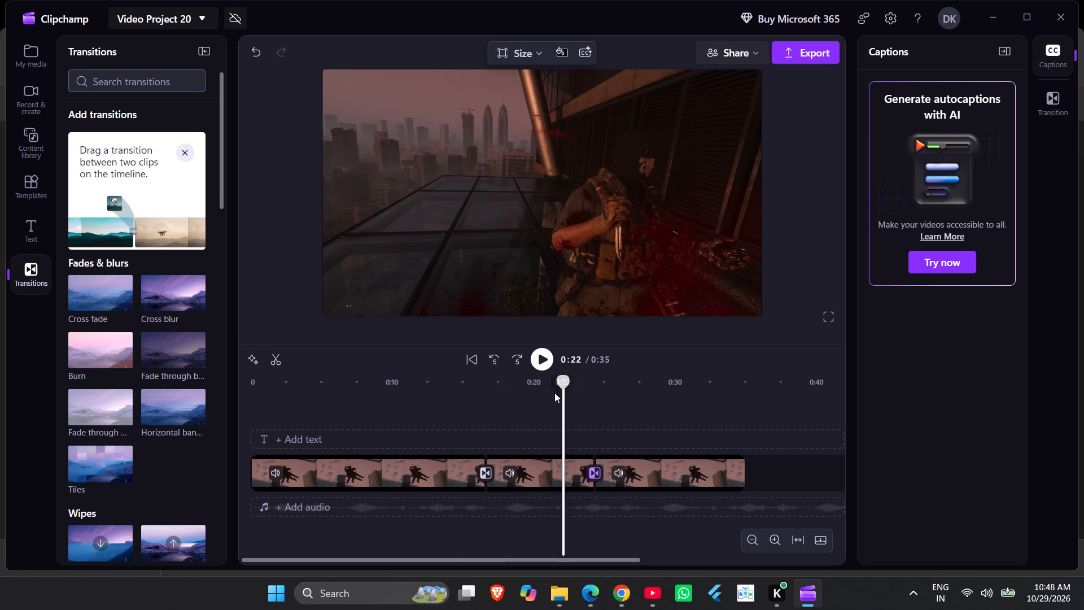
{"action": "left_click", "coordinate": [545, 356]}
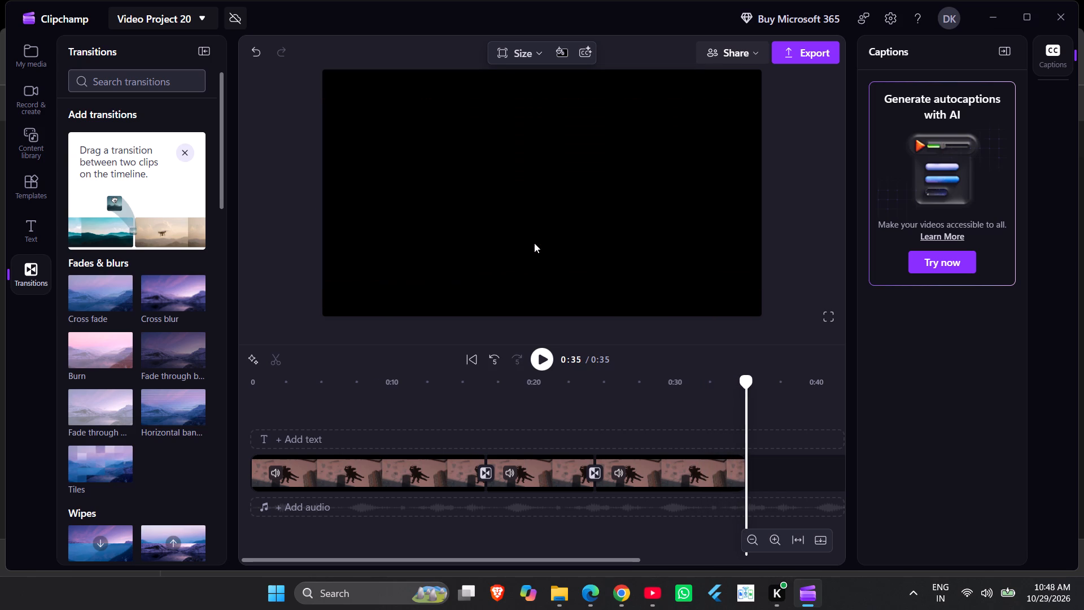
{"action": "scroll", "coordinate": [647, 393], "scroll_direction": "up", "scroll_amount": 1}
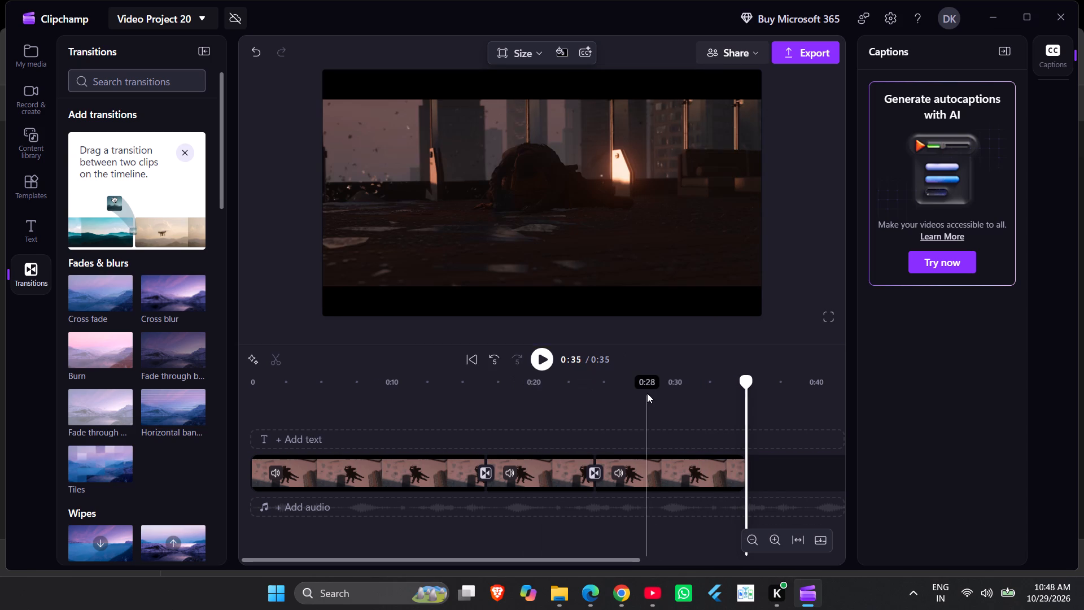
Open the video export settings and name the output file 29-10-26(1).
{"action": "left_click", "coordinate": [806, 55]}
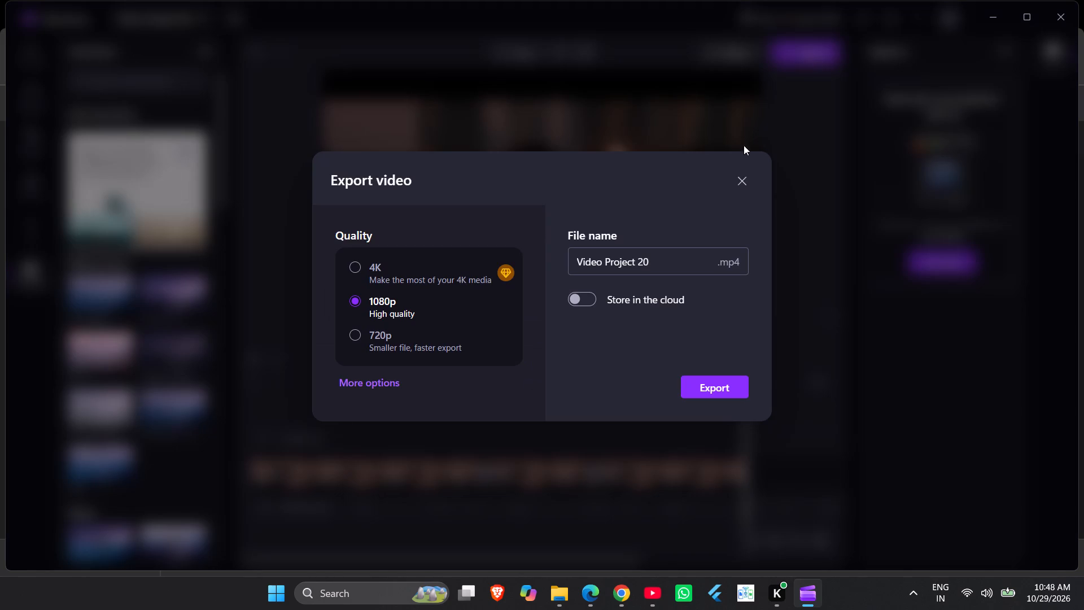
{"action": "left_click", "coordinate": [656, 272]}
{"action": "key", "text": "BackSpace"}
{"action": "key", "text": "BackSpace"}
{"action": "key", "text": "BackSpace"}
{"action": "key", "text": "BackSpace"}
{"action": "key", "text": "BackSpace"}
{"action": "key", "text": "BackSpace"}
{"action": "key", "text": "BackSpace"}
{"action": "key", "text": "BackSpace"}
{"action": "key", "text": "BackSpace"}
{"action": "key", "text": "BackSpace"}
{"action": "key", "text": "BackSpace"}
{"action": "key", "text": "BackSpace"}
{"action": "key", "text": "BackSpace"}
{"action": "key", "text": "BackSpace"}
{"action": "key", "text": "BackSpace"}
{"action": "key", "text": "BackSpace"}
{"action": "key", "text": "BackSpace"}
{"action": "key", "text": "BackSpace"}
{"action": "key", "text": "BackSpace"}
{"action": "key", "text": "BackSpace"}
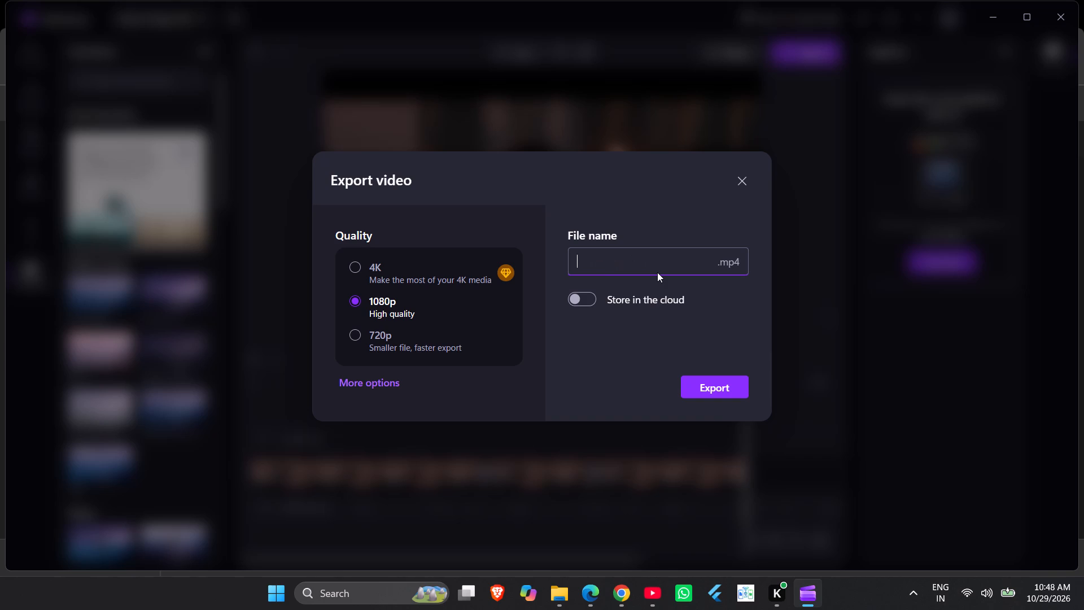
{"action": "type", "text": "29"}
{"action": "type", "text": "-08-"}
{"action": "key", "text": "BackSpace"}
{"action": "key", "text": "BackSpace"}
{"action": "key", "text": "BackSpace"}
{"action": "type", "text": "10-26"}
{"action": "type", "text": "(1)"}
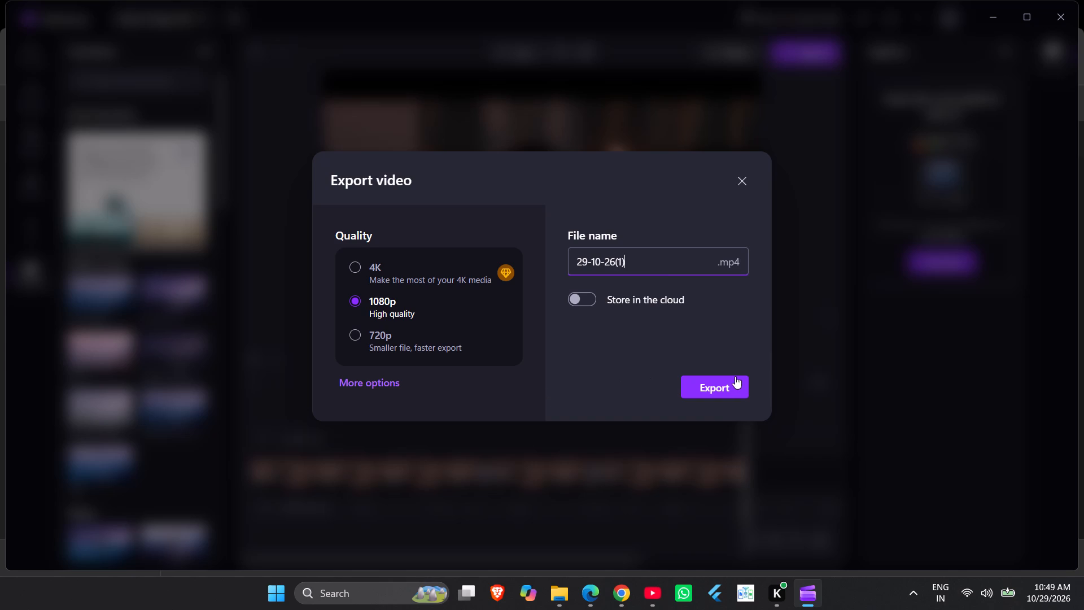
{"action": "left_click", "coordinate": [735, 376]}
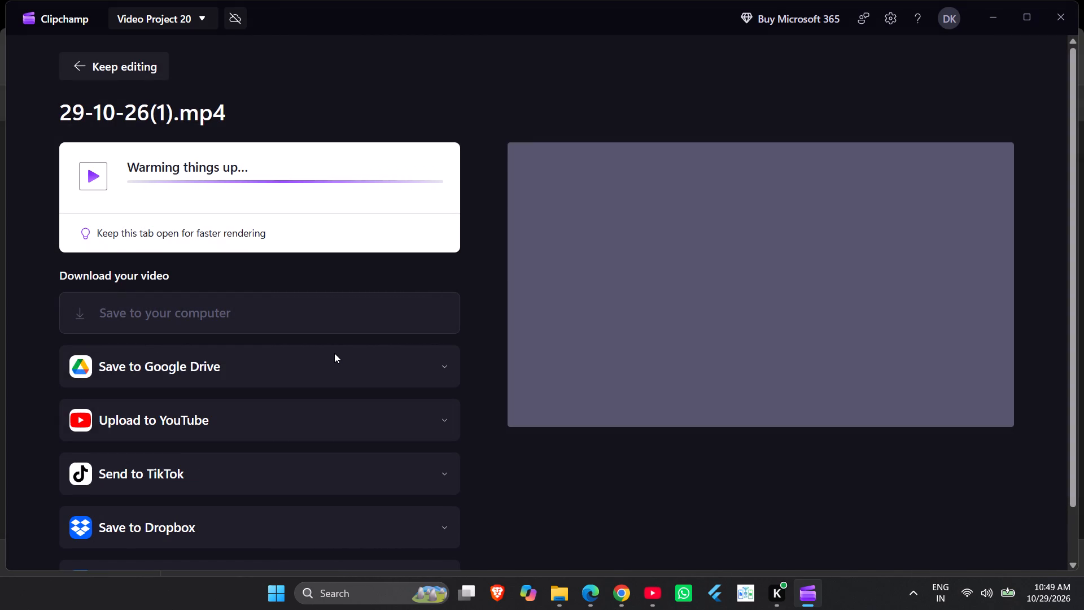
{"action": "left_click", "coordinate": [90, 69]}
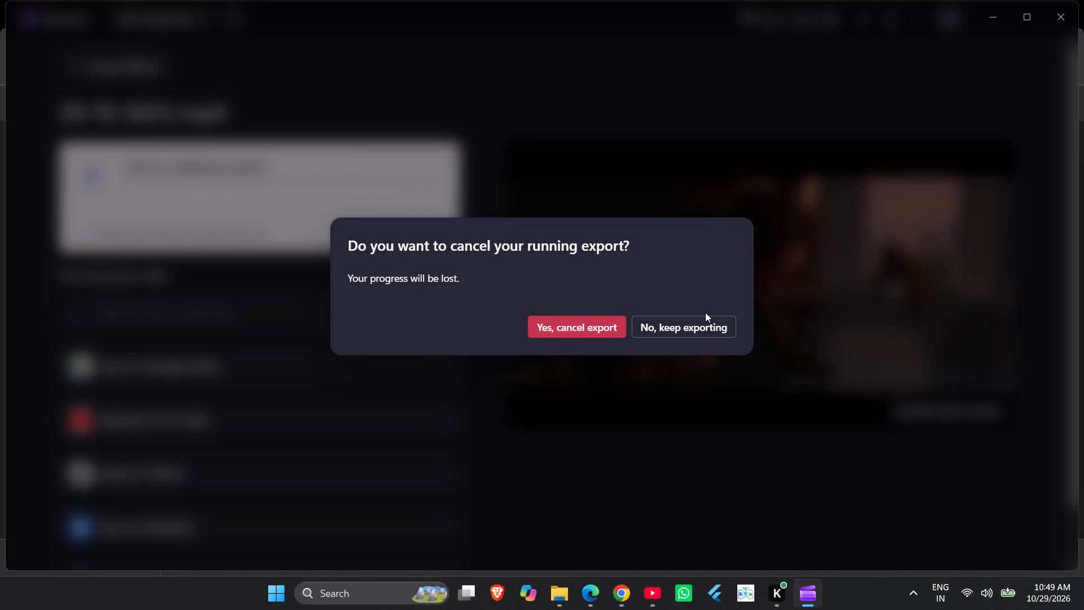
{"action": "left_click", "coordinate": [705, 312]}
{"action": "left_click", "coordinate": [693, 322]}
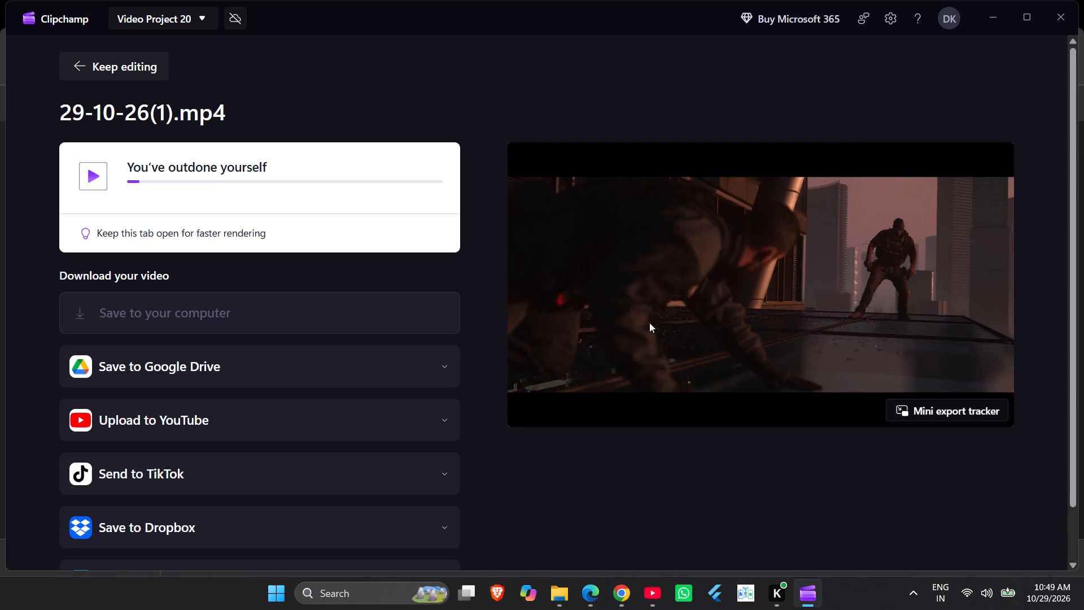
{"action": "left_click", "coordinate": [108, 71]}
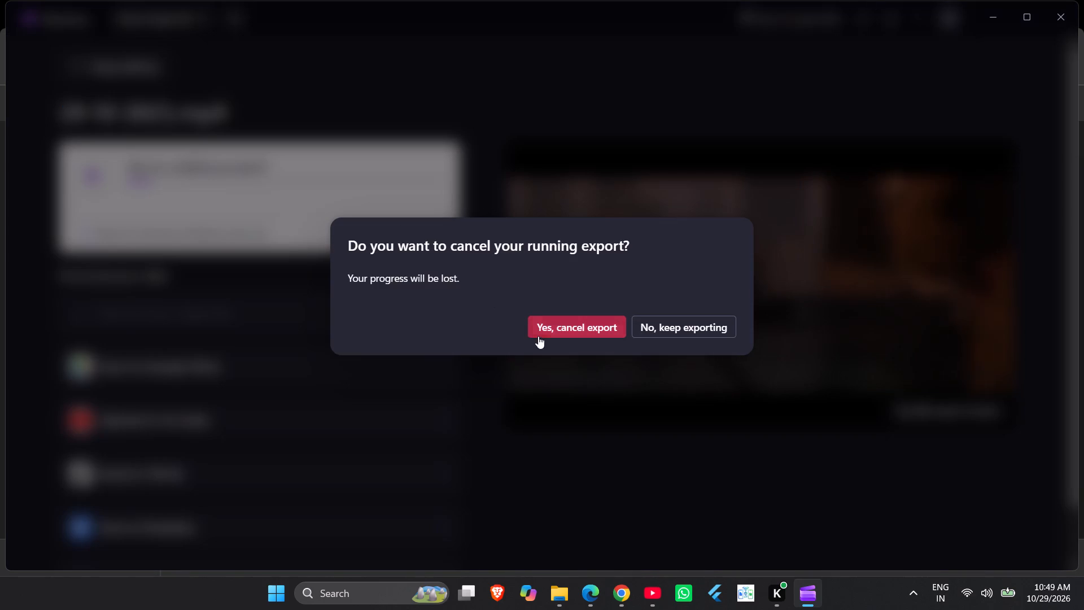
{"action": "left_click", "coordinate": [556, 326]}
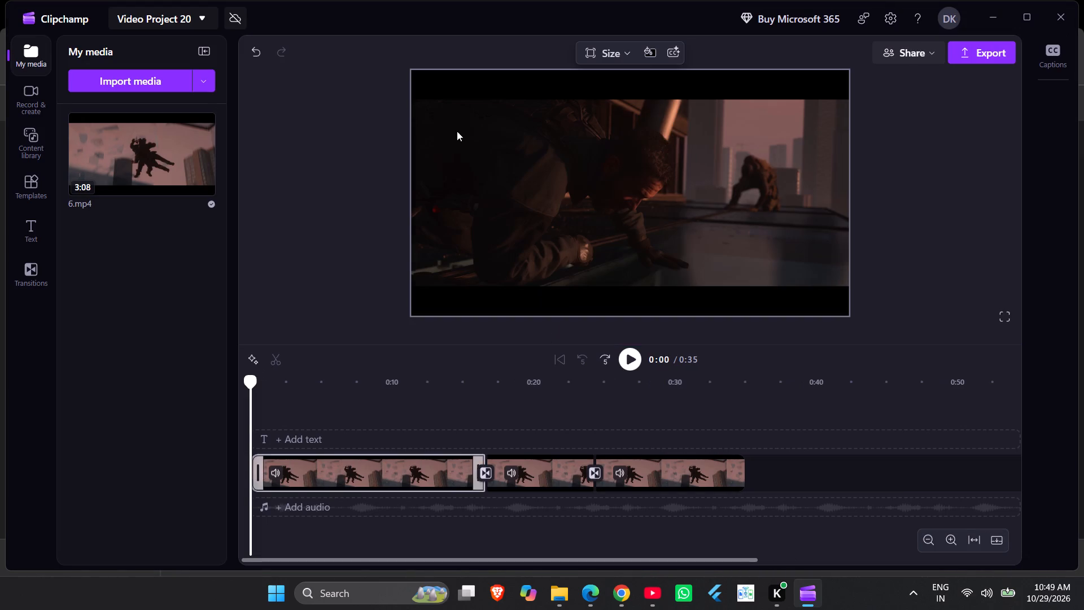
Change the video's aspect ratio to Vertical 9:16 and briefly preview the opening.
{"action": "left_click", "coordinate": [322, 164]}
{"action": "left_click", "coordinate": [591, 47]}
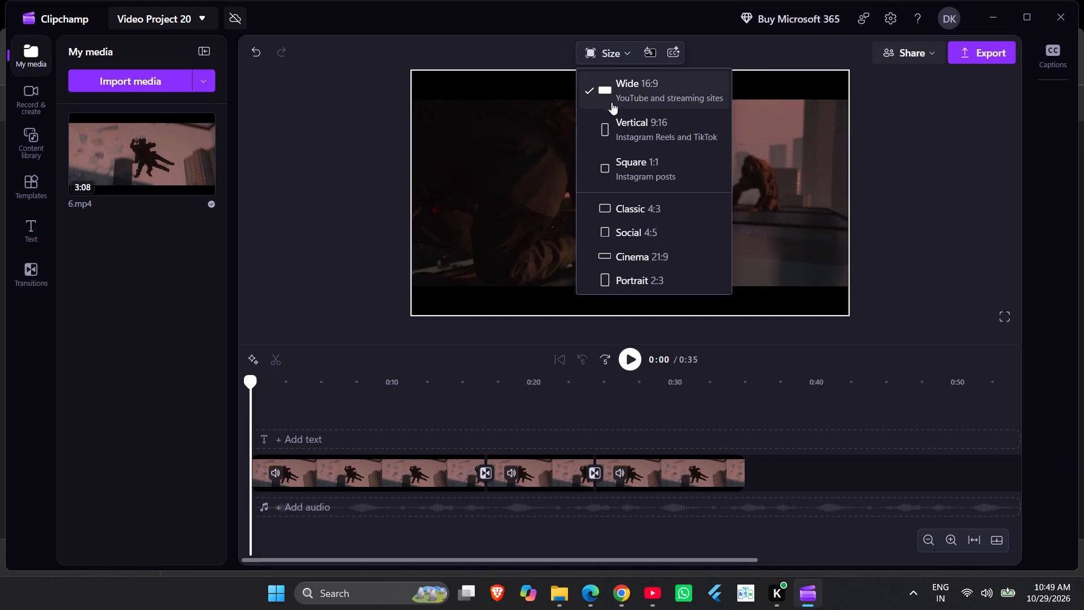
{"action": "left_click", "coordinate": [619, 119]}
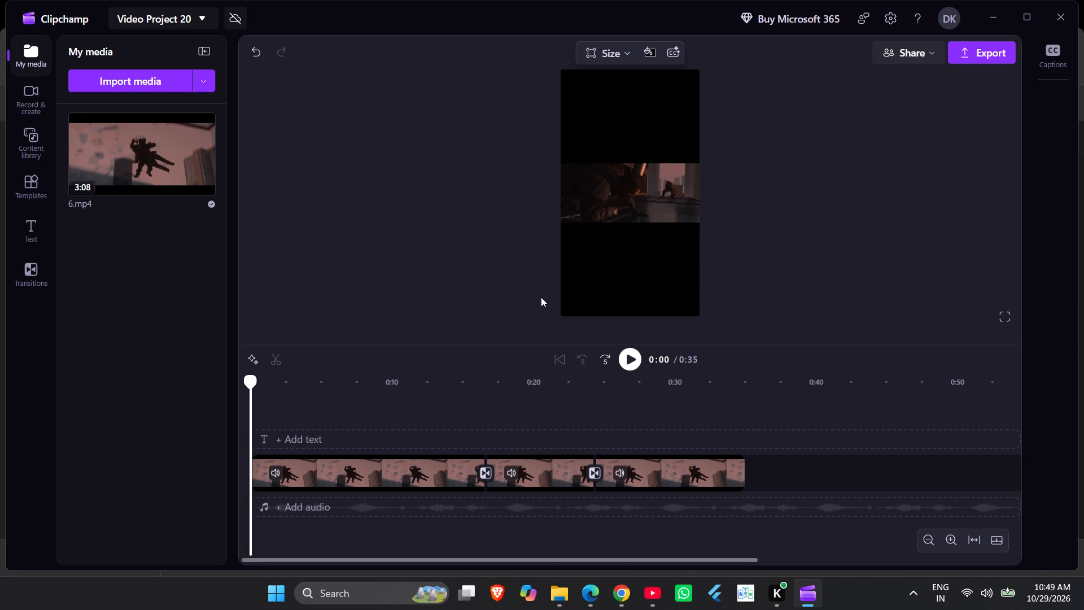
{"action": "left_click", "coordinate": [640, 367]}
{"action": "left_click", "coordinate": [636, 360]}
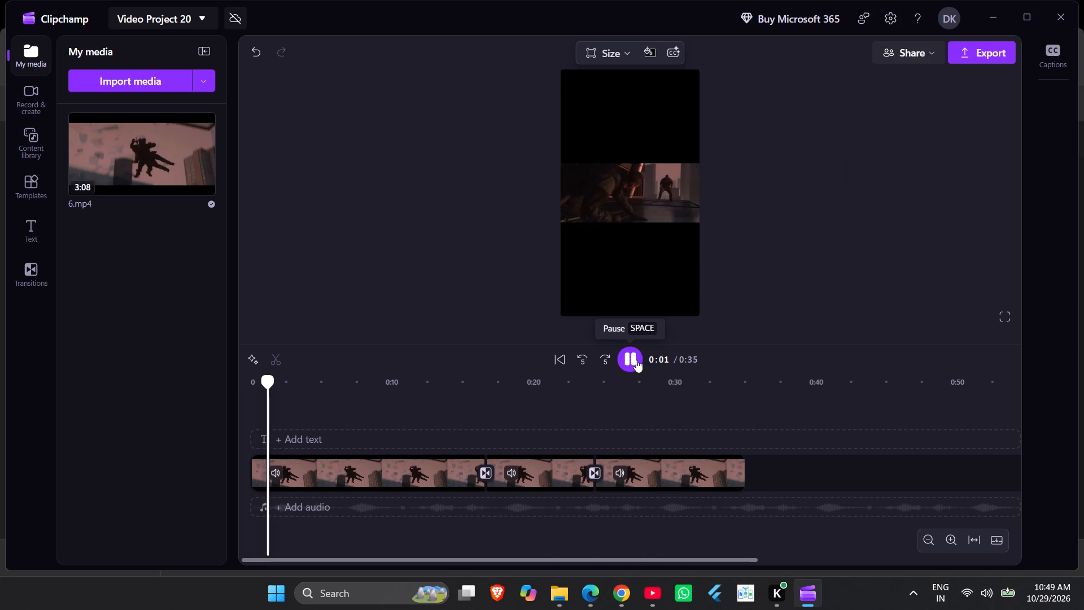
{"action": "left_click", "coordinate": [636, 360]}
Export the vertical video at 1080p under the file name 29-10-26(1).
{"action": "left_click", "coordinate": [993, 52]}
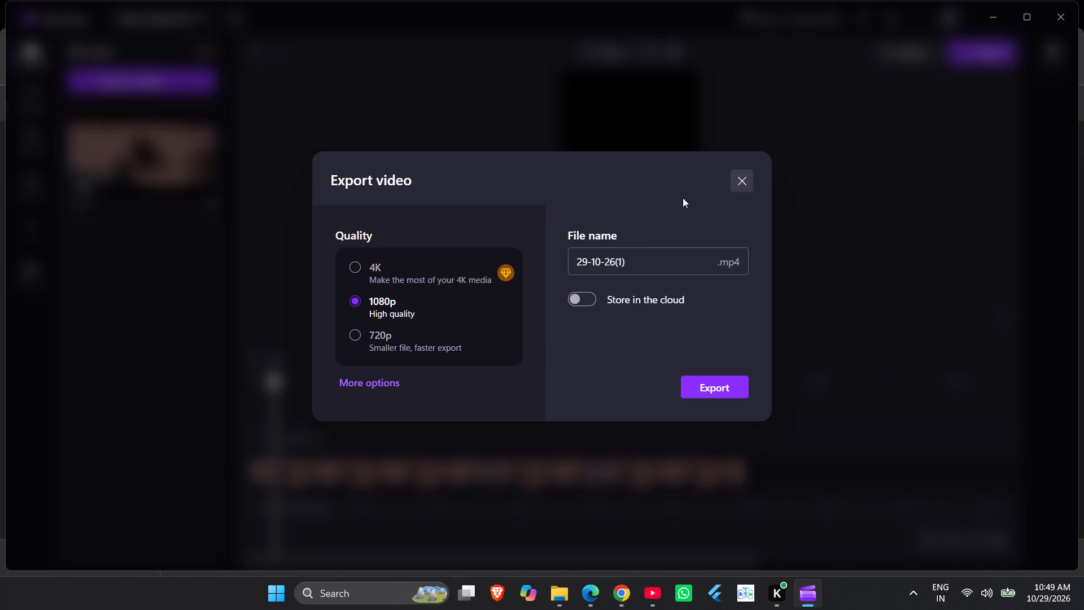
{"action": "left_click", "coordinate": [707, 387]}
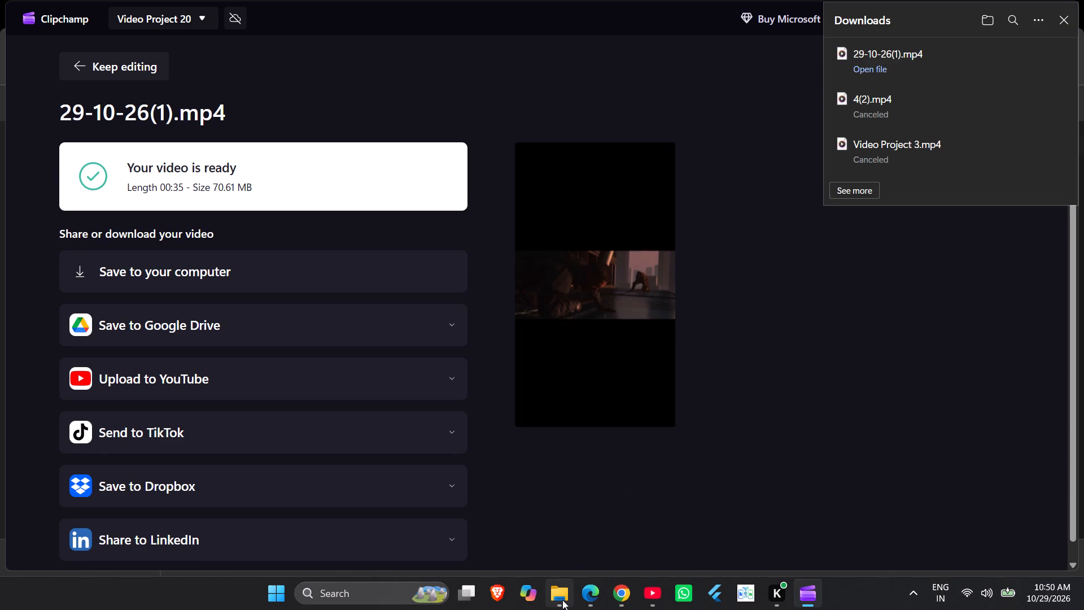
In File Explorer, move 29-10-26(1).mp4 from Downloads into the edited folder inside the Desktop's cod folder.
{"action": "left_click", "coordinate": [561, 600]}
{"action": "left_click", "coordinate": [741, 420]}
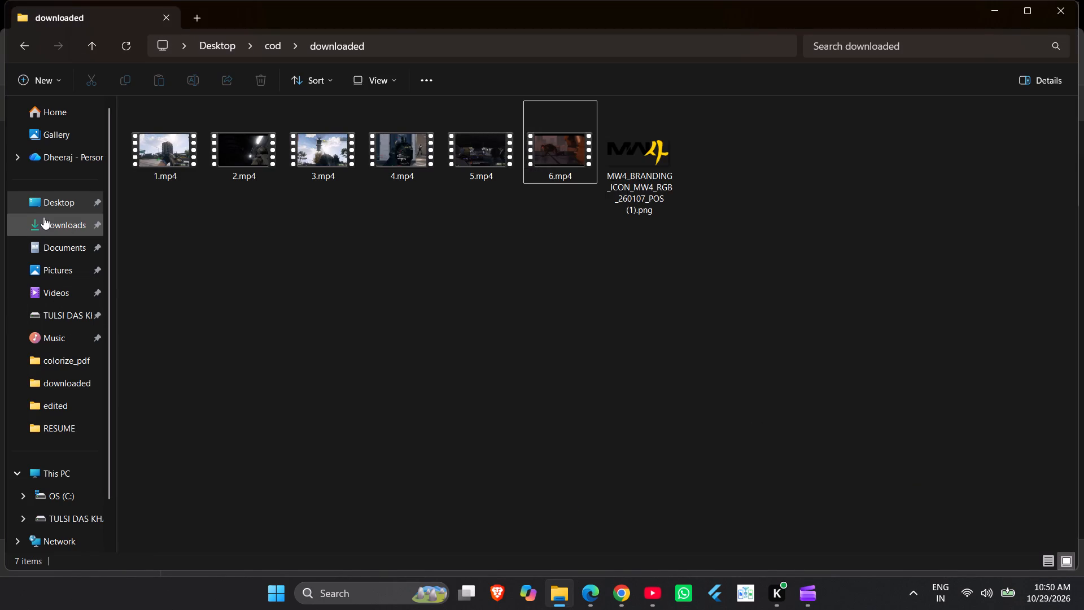
{"action": "left_click", "coordinate": [45, 207]}
{"action": "left_click", "coordinate": [46, 220]}
{"action": "left_click", "coordinate": [135, 145]}
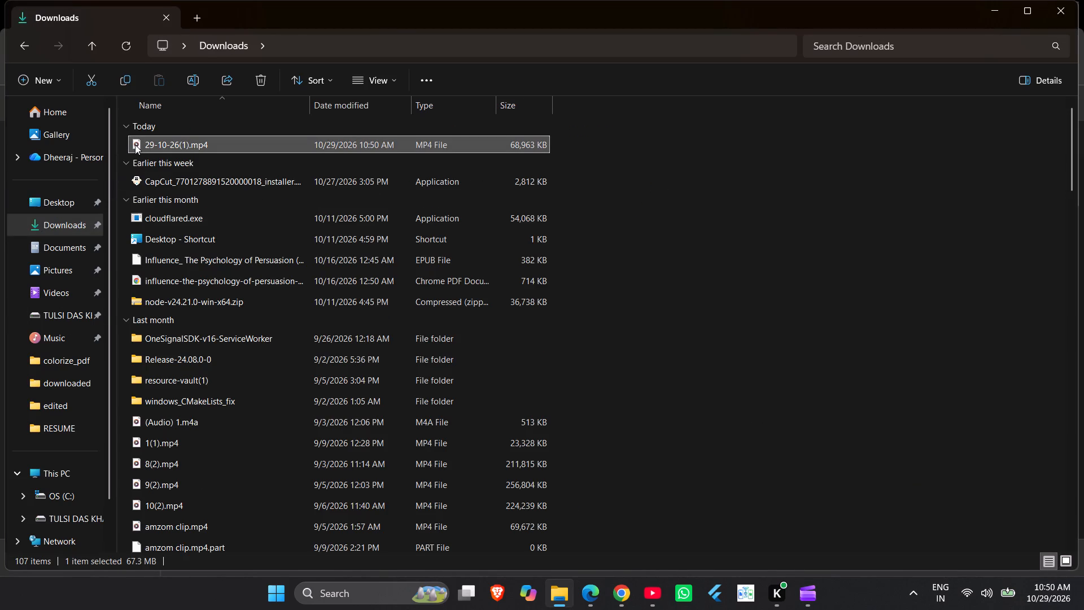
{"action": "left_click", "coordinate": [97, 73]}
{"action": "left_click", "coordinate": [63, 207]}
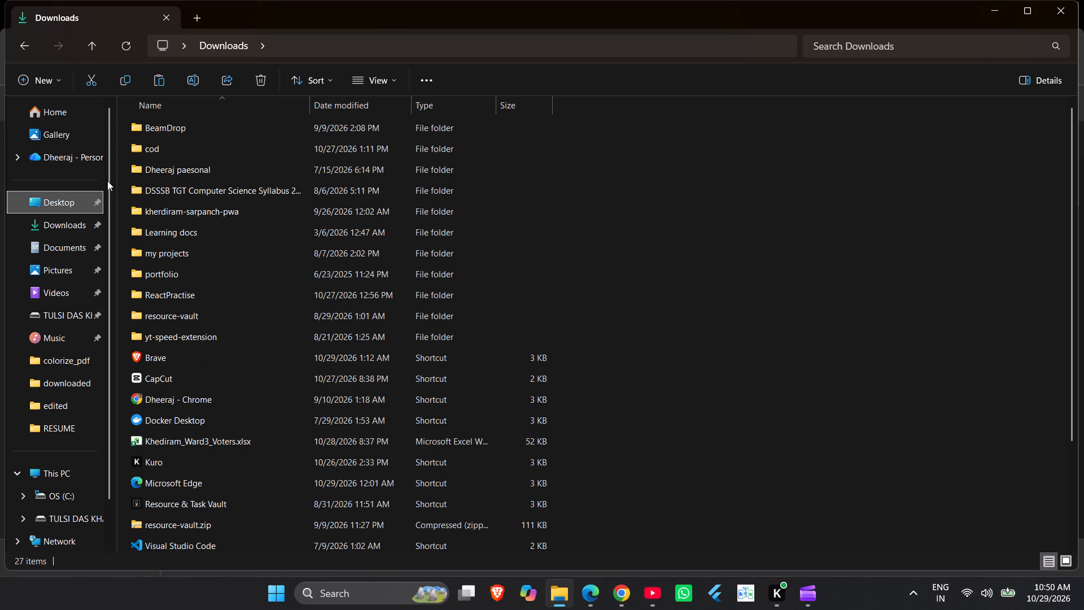
{"action": "double_click", "coordinate": [151, 154]}
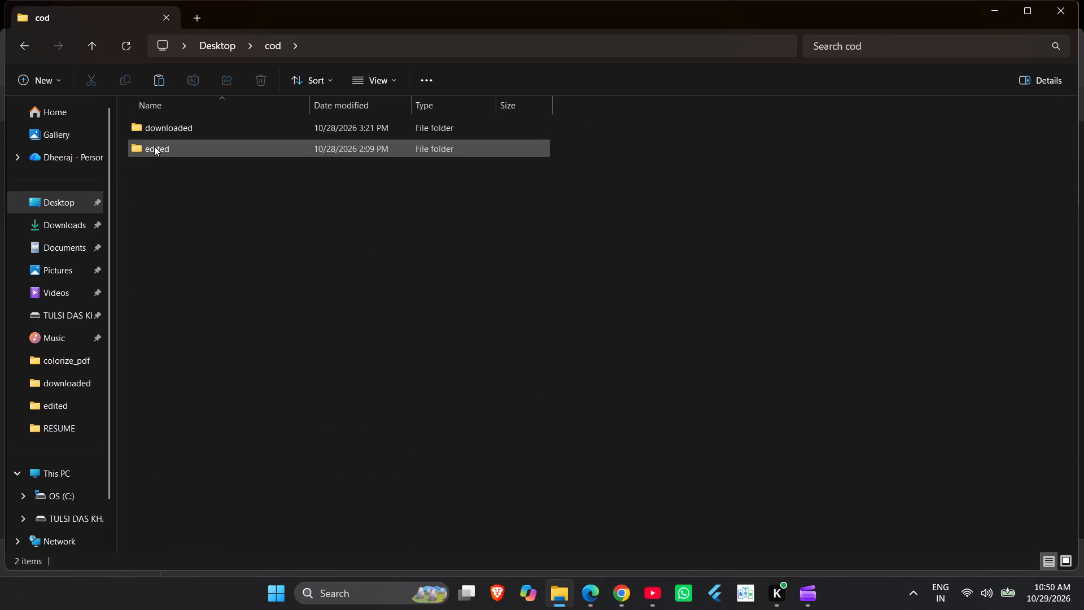
{"action": "double_click", "coordinate": [154, 146]}
{"action": "left_click", "coordinate": [152, 86]}
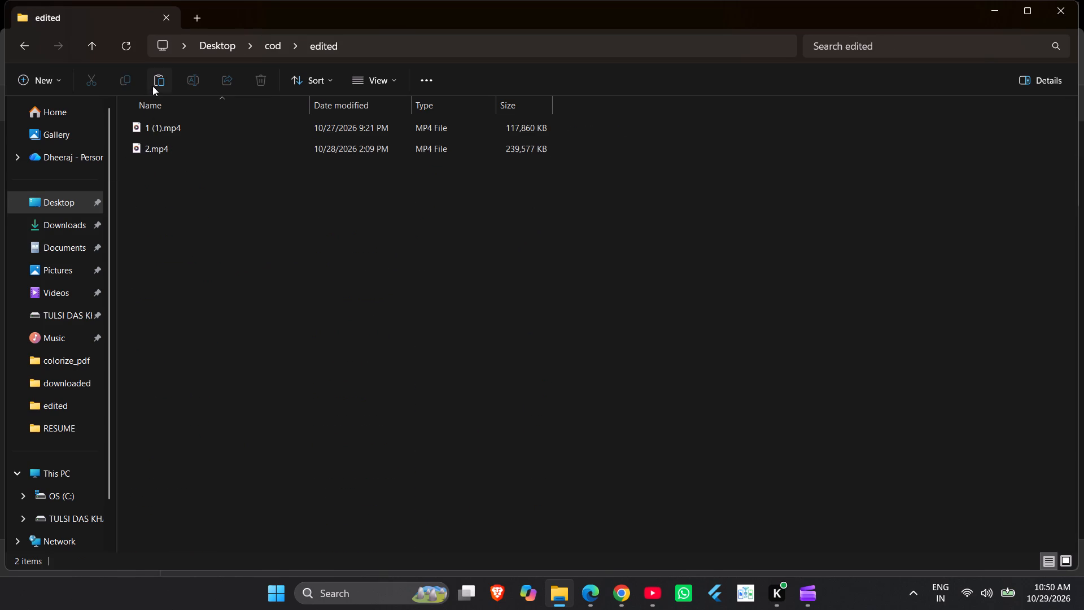
{"action": "left_click", "coordinate": [200, 263]}
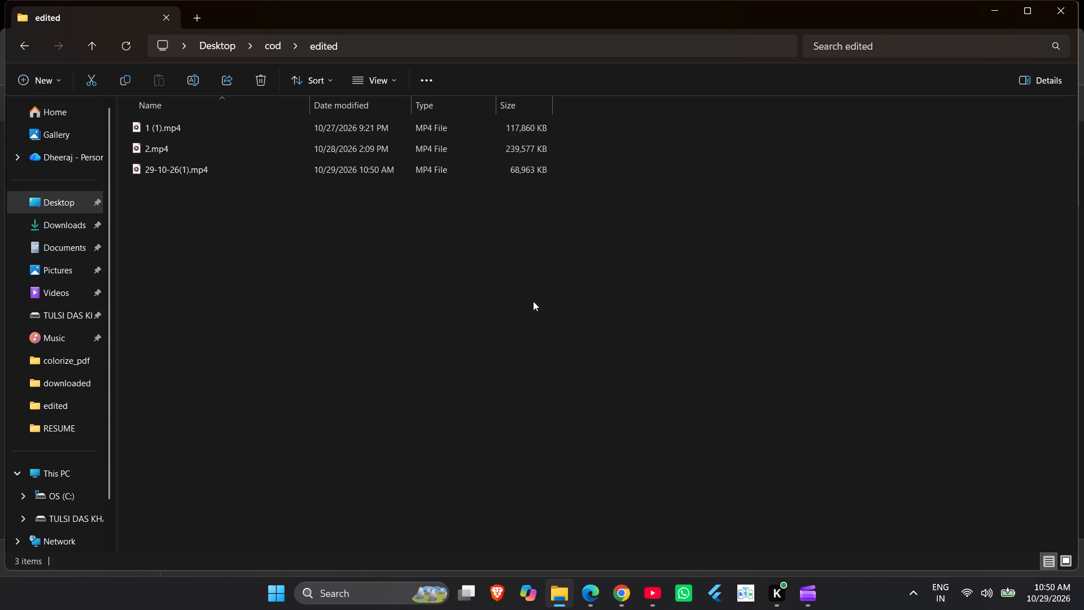
Return to Clipchamp, leave the finished project without backing up its media, and create a new video from scratch.
{"action": "left_click", "coordinate": [796, 588]}
{"action": "left_click", "coordinate": [773, 485]}
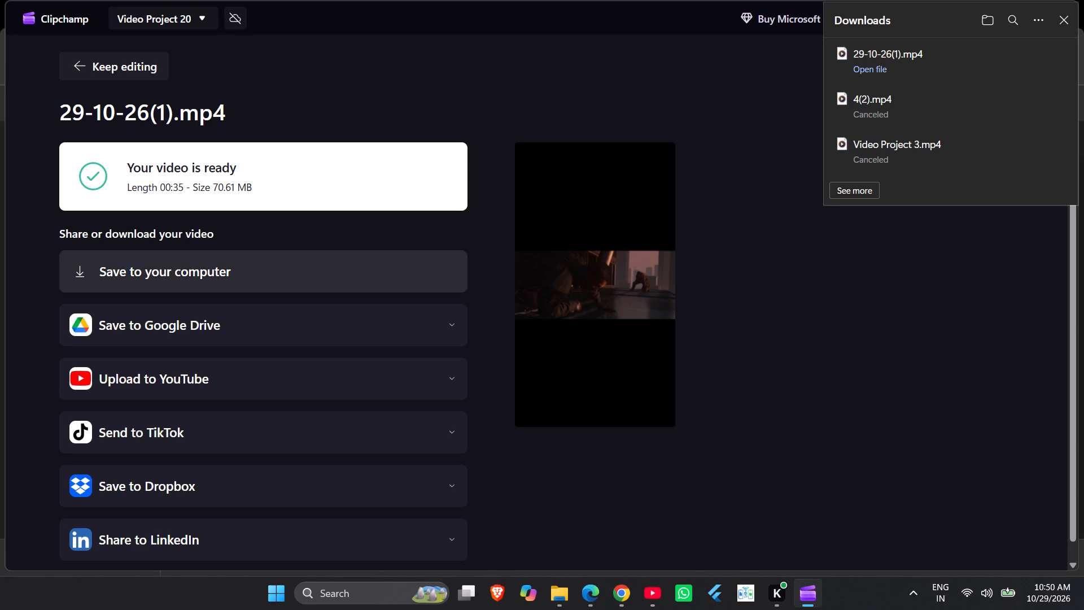
{"action": "left_click", "coordinate": [99, 71]}
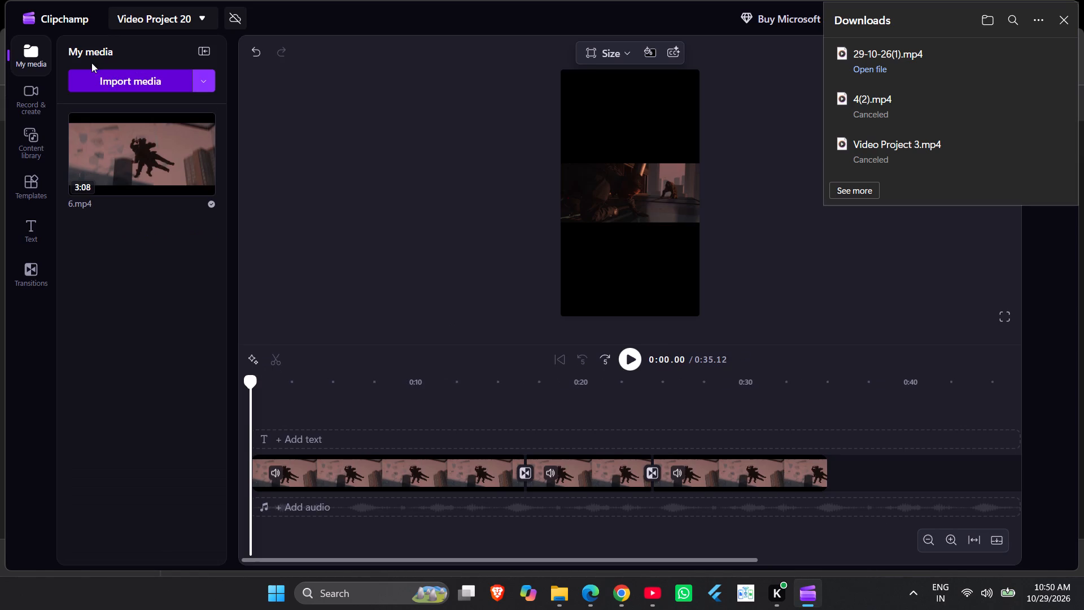
{"action": "left_click", "coordinate": [38, 26]}
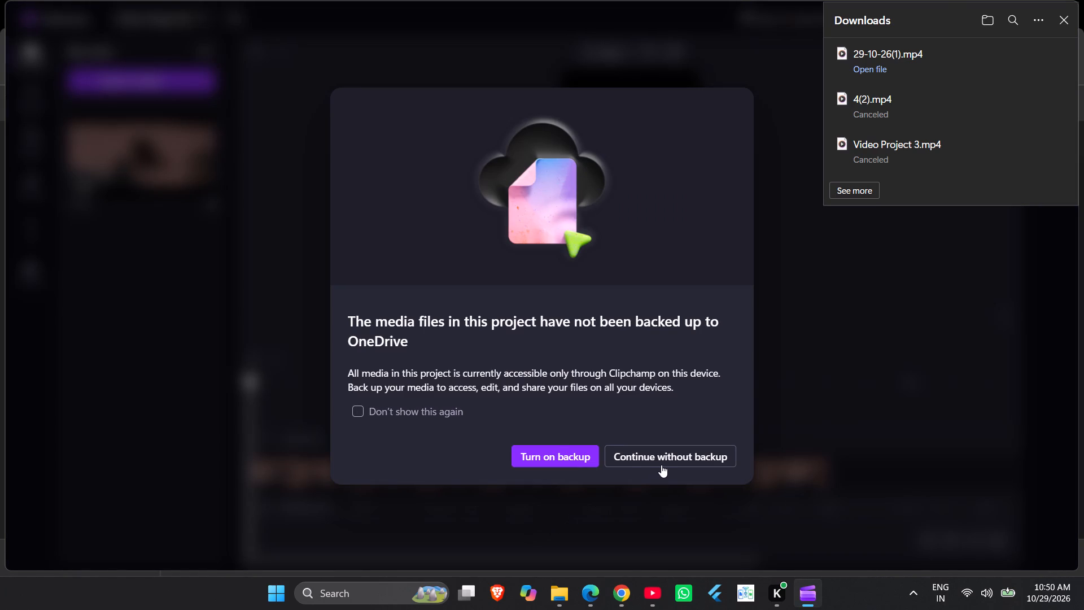
{"action": "left_click", "coordinate": [149, 311]}
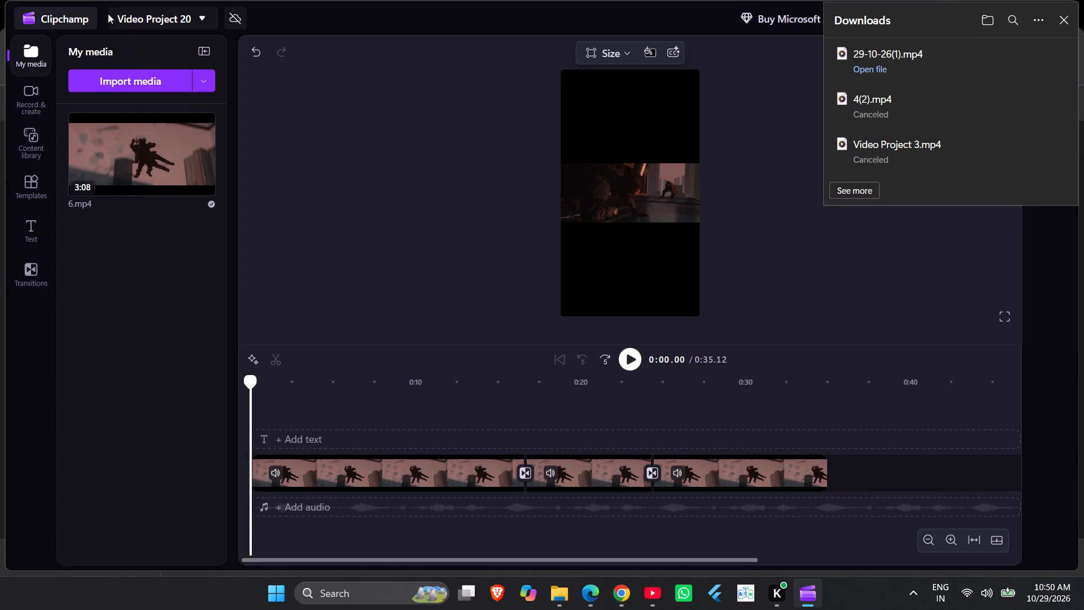
{"action": "left_click", "coordinate": [95, 21]}
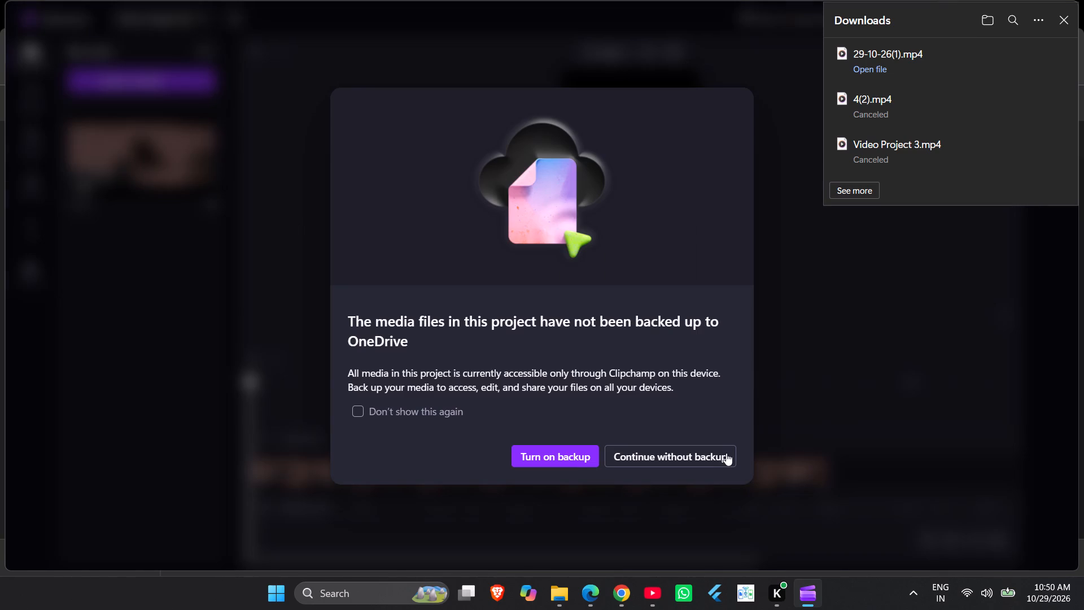
{"action": "left_click", "coordinate": [703, 462]}
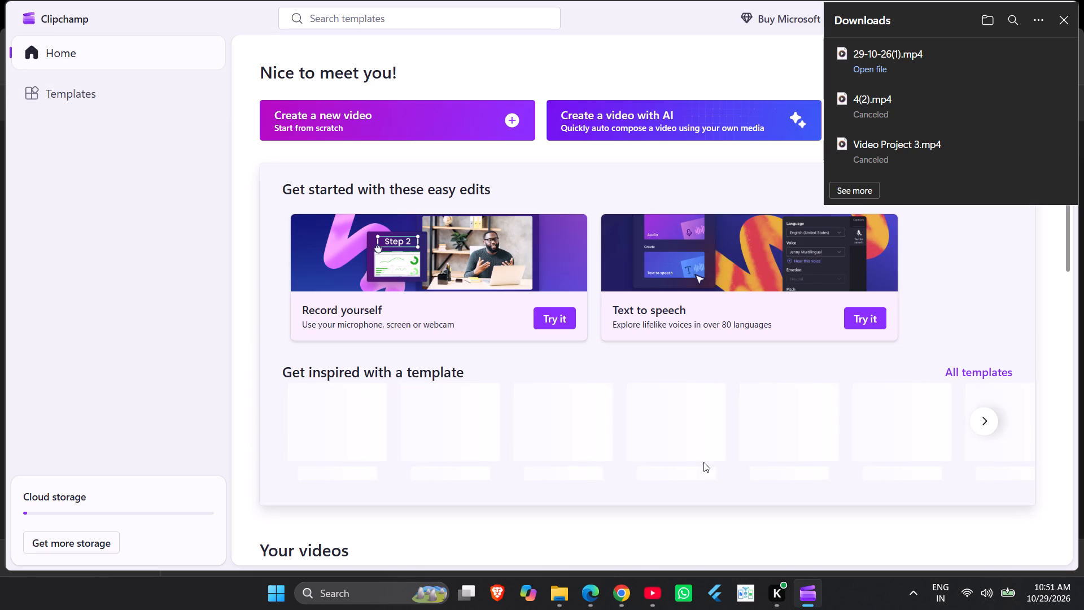
{"action": "left_click", "coordinate": [435, 130]}
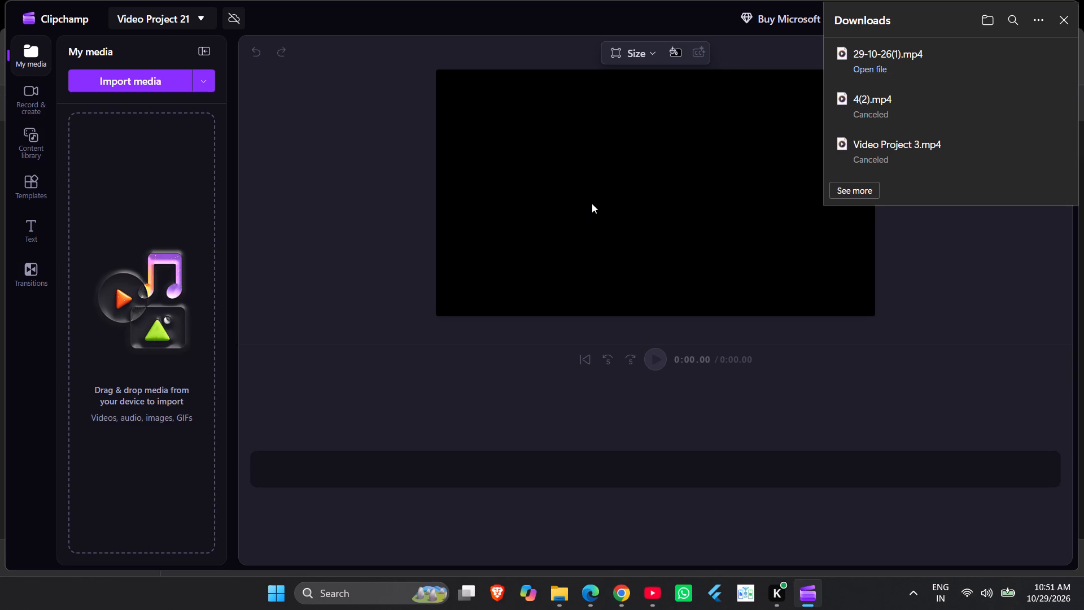
Import 5.mp4 from the cod folder's downloaded subfolder into the new project and dismiss the downloads list.
{"action": "left_click", "coordinate": [160, 85]}
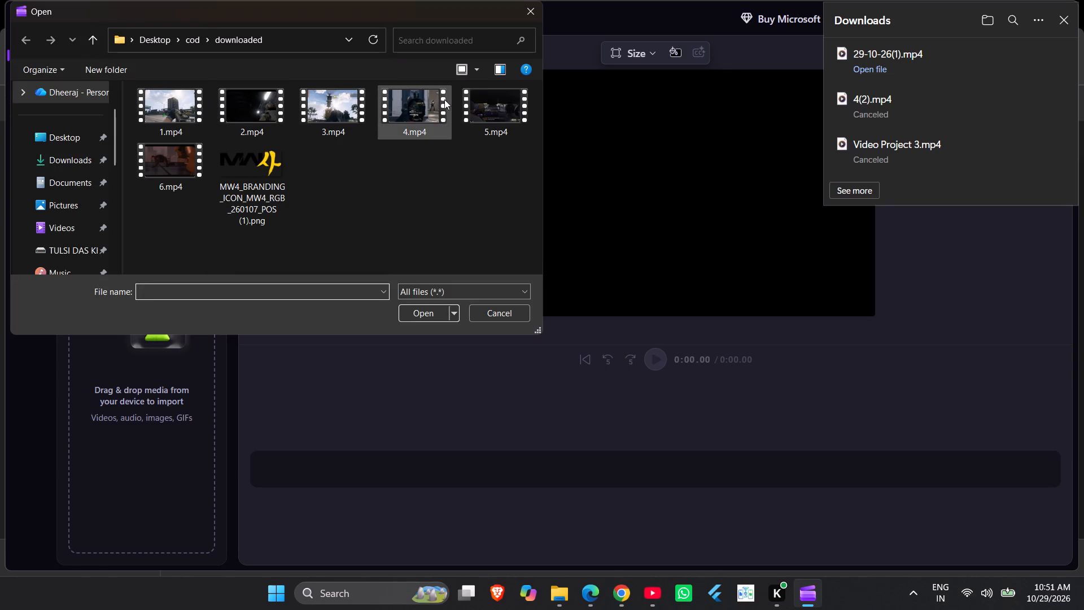
{"action": "left_click", "coordinate": [475, 100]}
{"action": "left_click", "coordinate": [415, 306]}
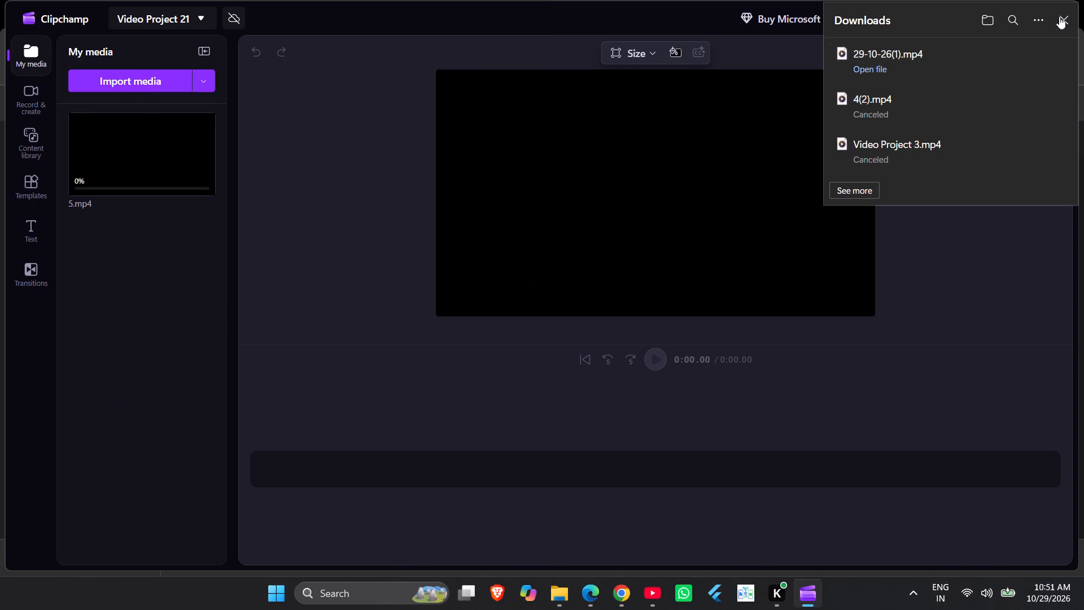
{"action": "left_click", "coordinate": [1078, 34]}
{"action": "left_click", "coordinate": [1076, 26]}
{"action": "left_click", "coordinate": [1070, 24]}
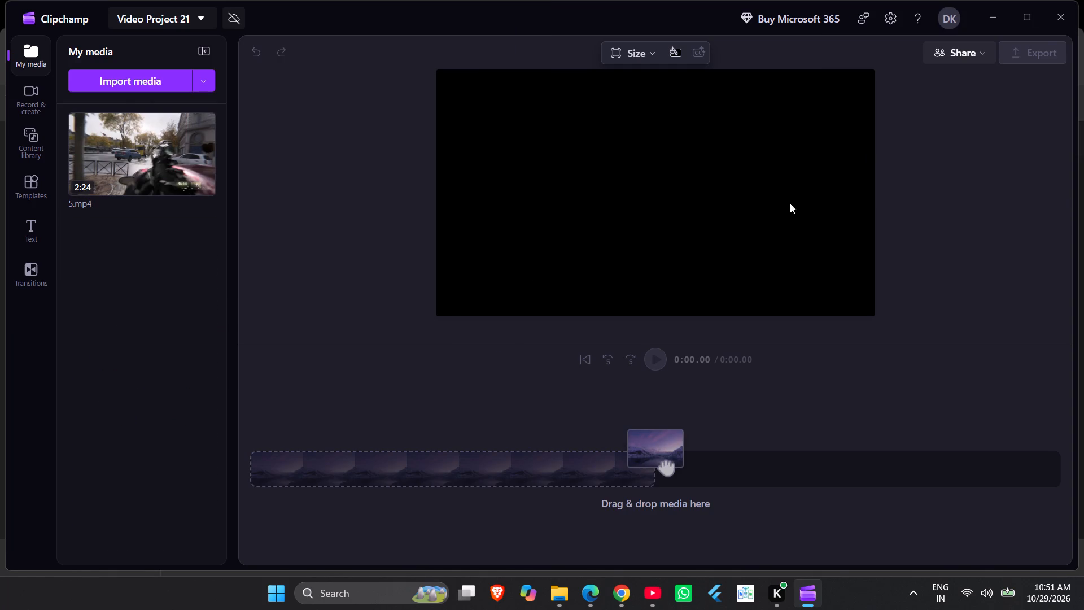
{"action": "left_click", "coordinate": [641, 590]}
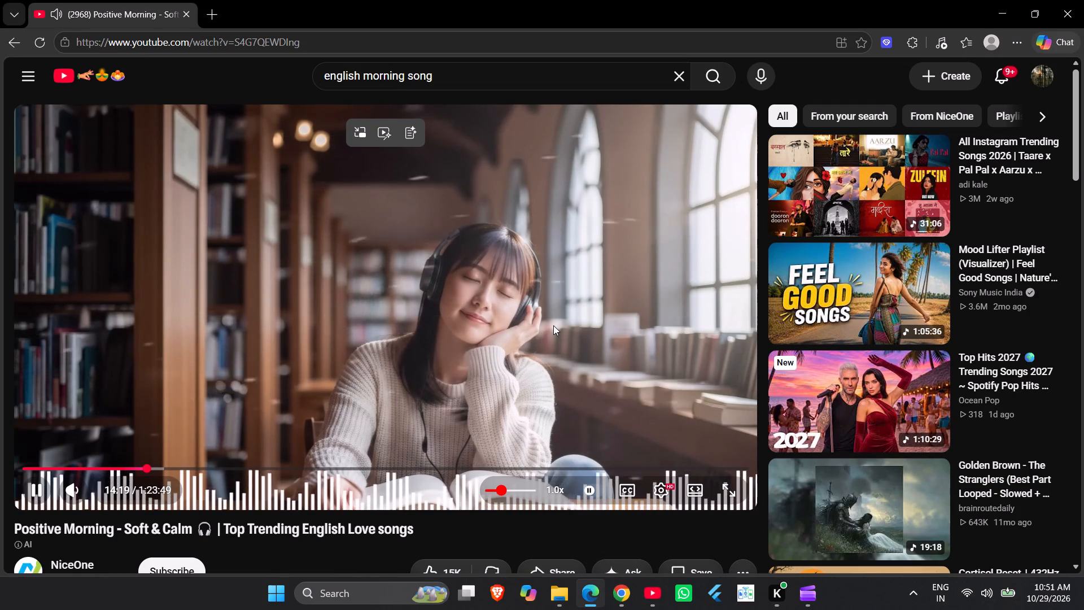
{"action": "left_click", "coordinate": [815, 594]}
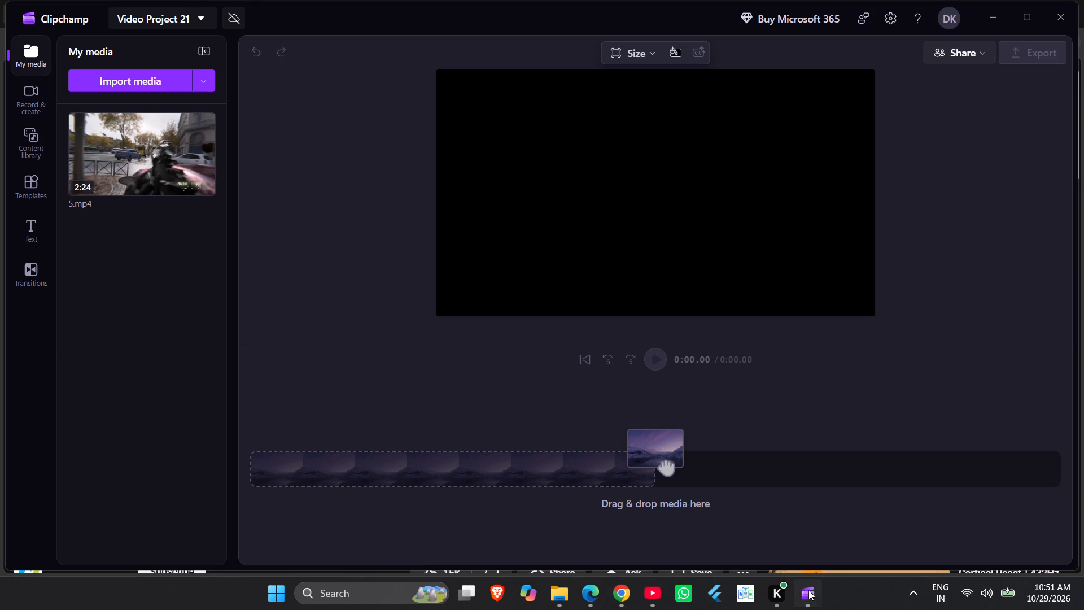
Add the imported 5.mp4 footage to the empty project timeline.
{"action": "left_click_drag", "start_coordinate": [106, 149], "coordinate": [500, 230]}
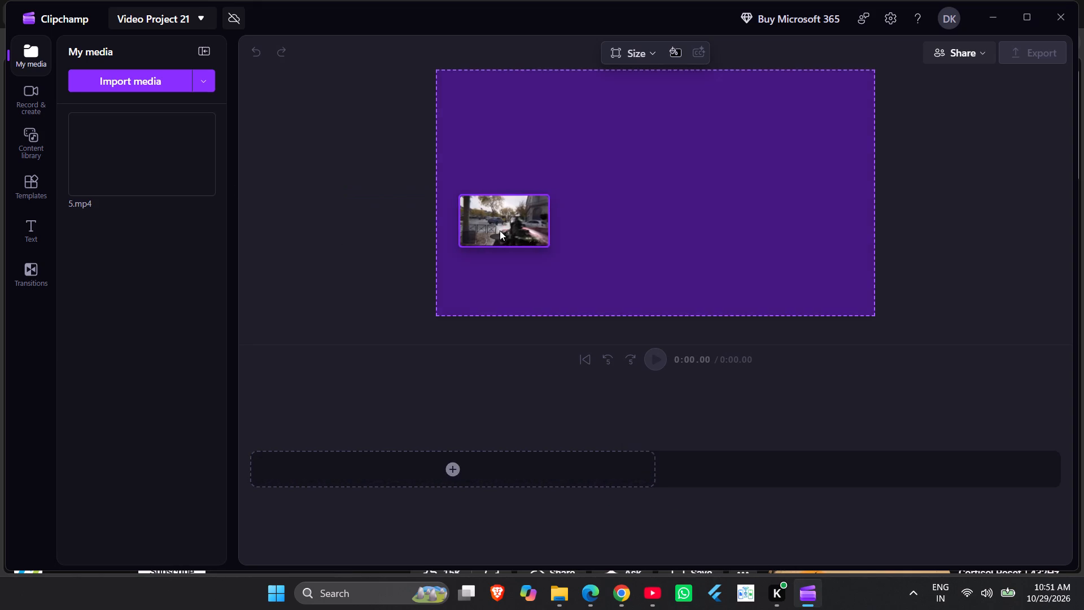
{"action": "left_click_drag", "start_coordinate": [500, 230], "coordinate": [505, 230]}
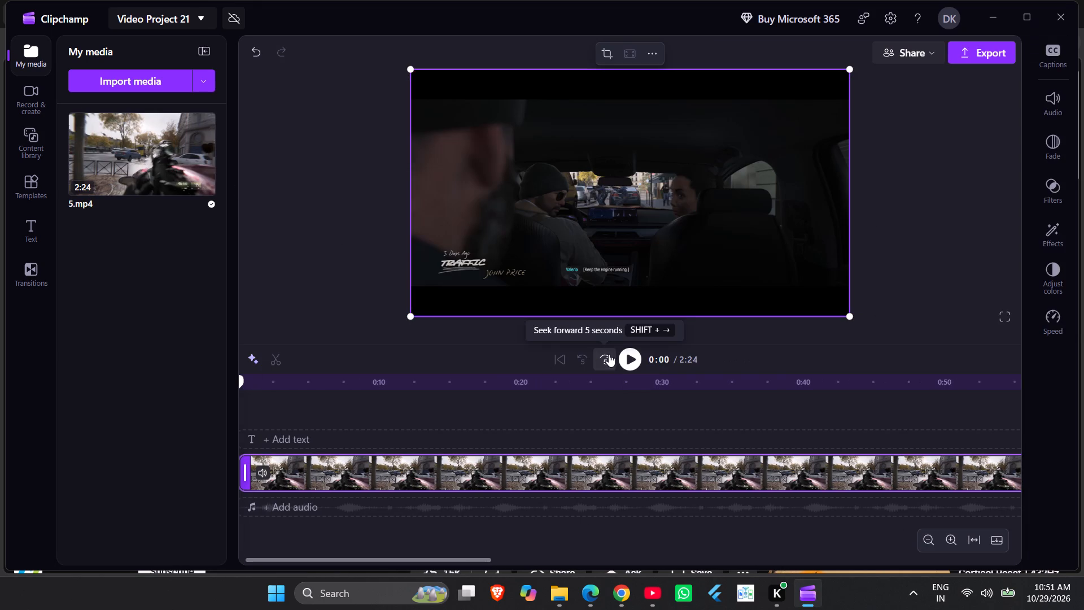
Play the footage from the start and split it at about 0:02, after the car interior opening.
{"action": "left_click", "coordinate": [635, 359]}
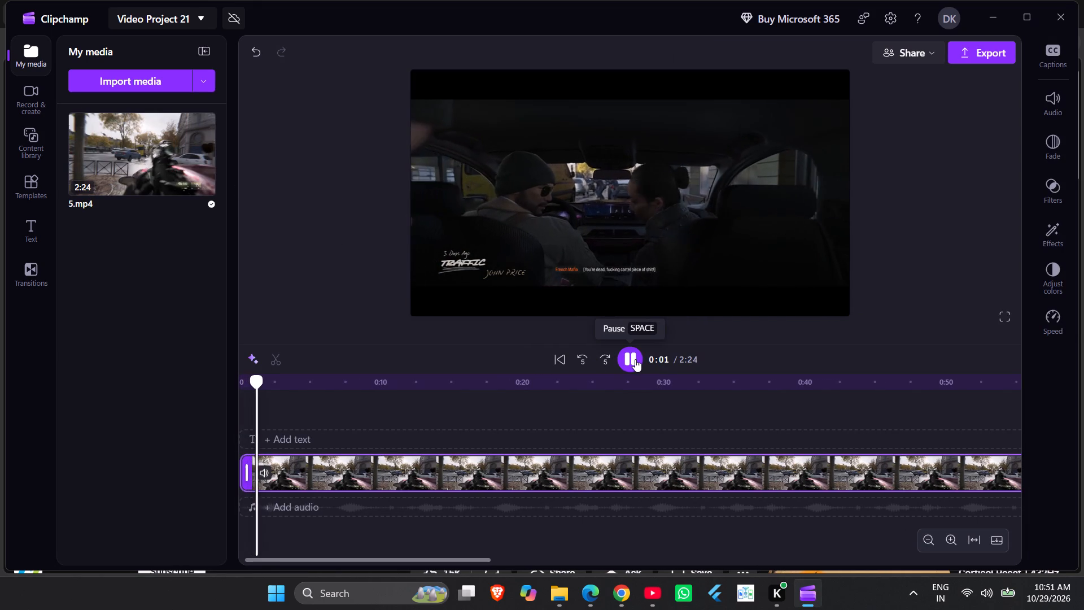
{"action": "key", "text": "s"}
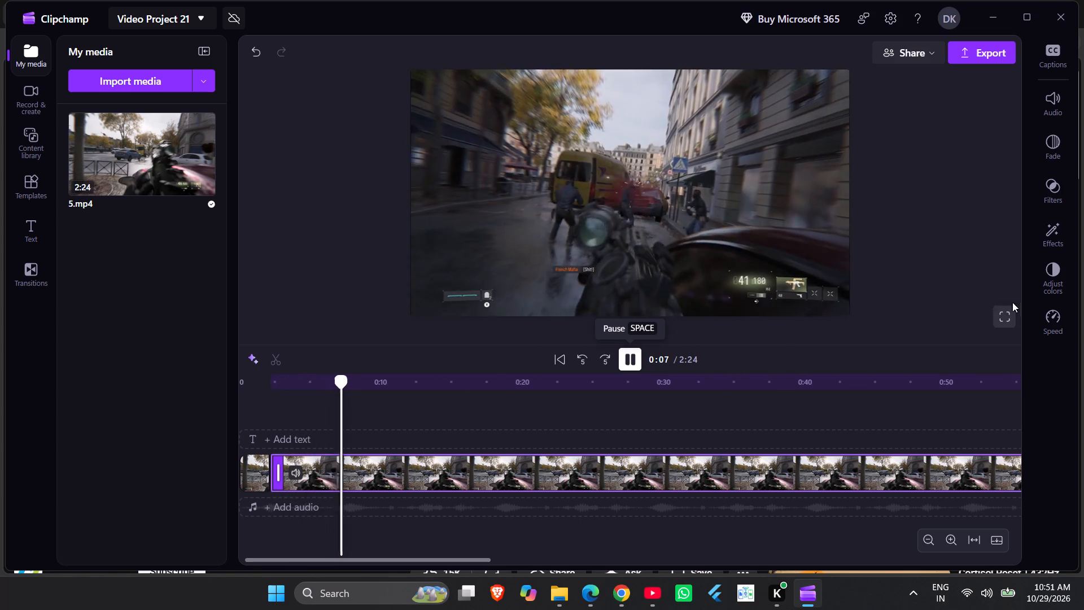
Set the playback speed of the long clip after the split to 2x.
{"action": "left_click", "coordinate": [1057, 323]}
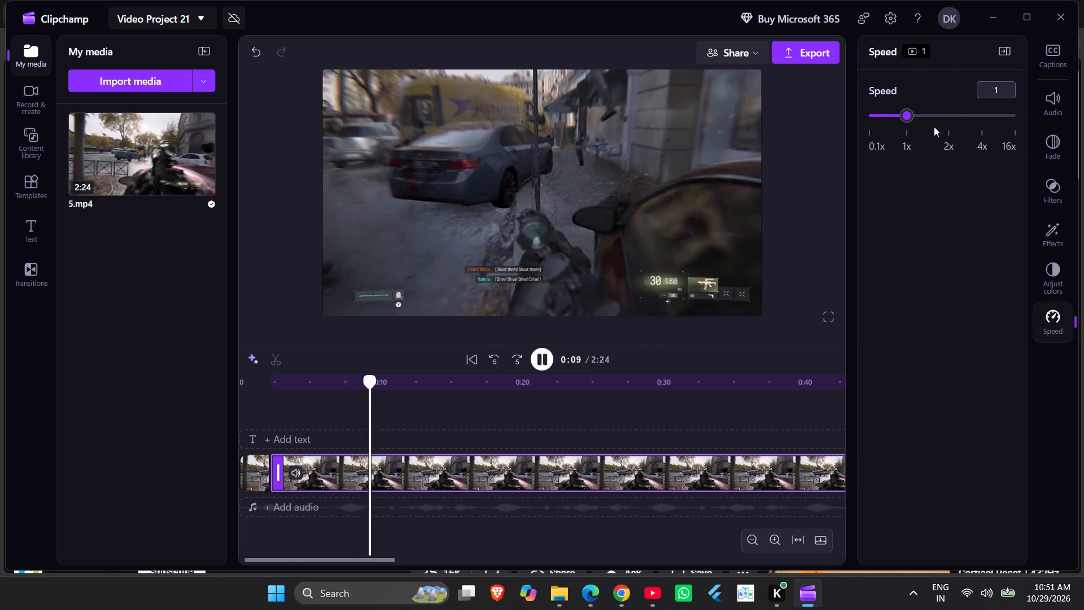
{"action": "left_click", "coordinate": [936, 124]}
{"action": "left_click", "coordinate": [947, 117]}
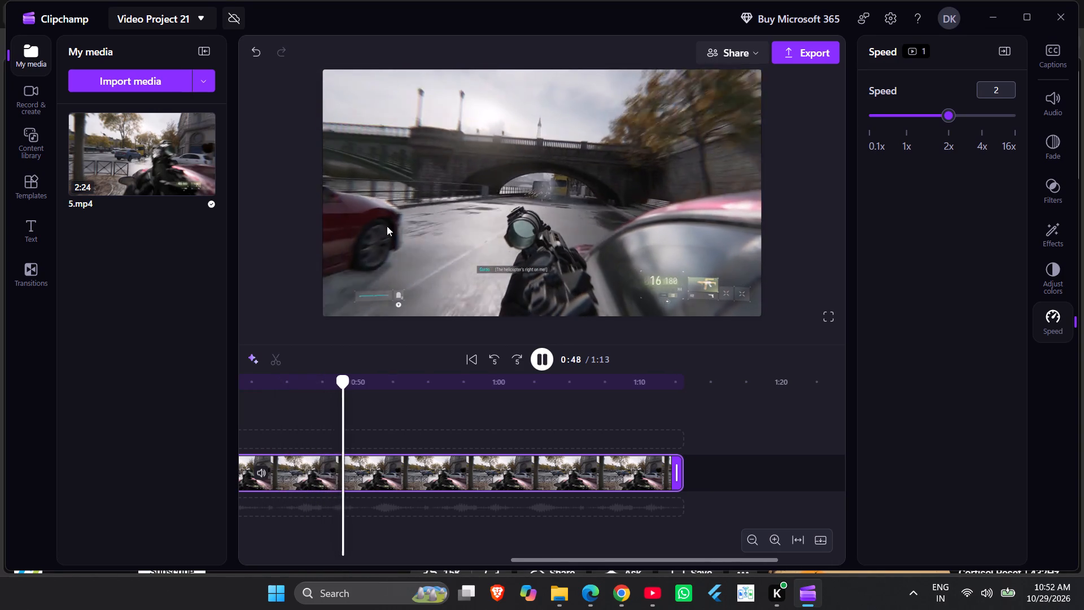
Replay the riverside chase and split the long clip at about 0:46 and again at about 0:48.
{"action": "left_click", "coordinate": [295, 385]}
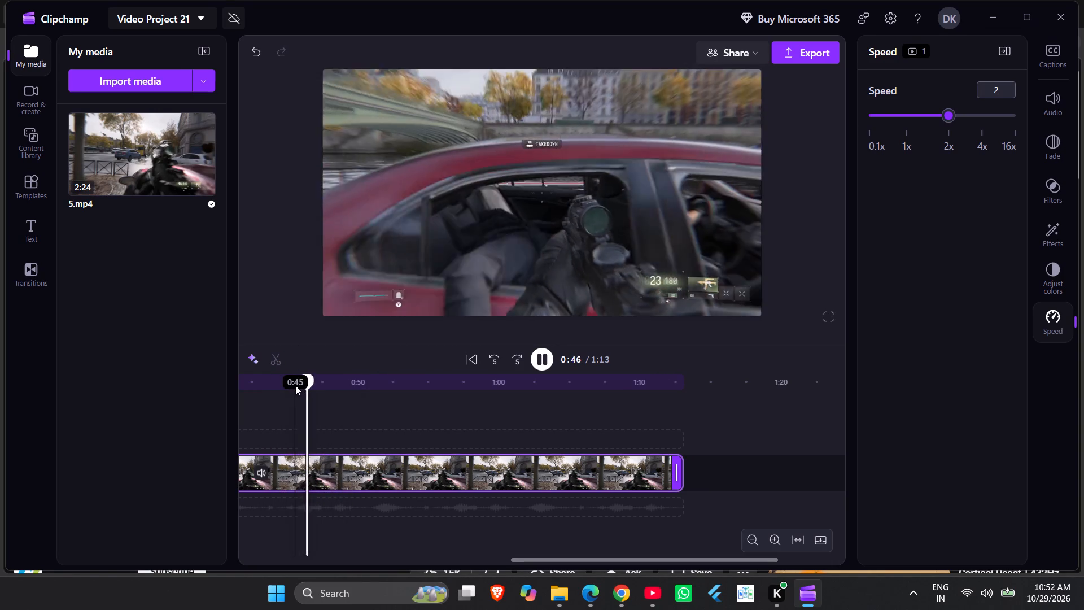
{"action": "left_click", "coordinate": [264, 380]}
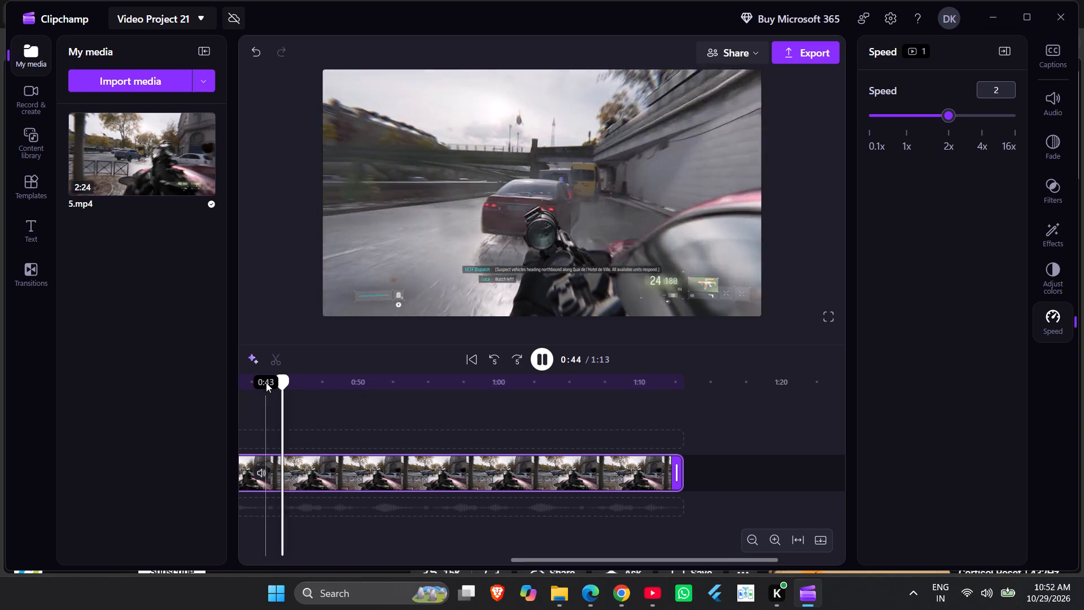
{"action": "key", "text": "s"}
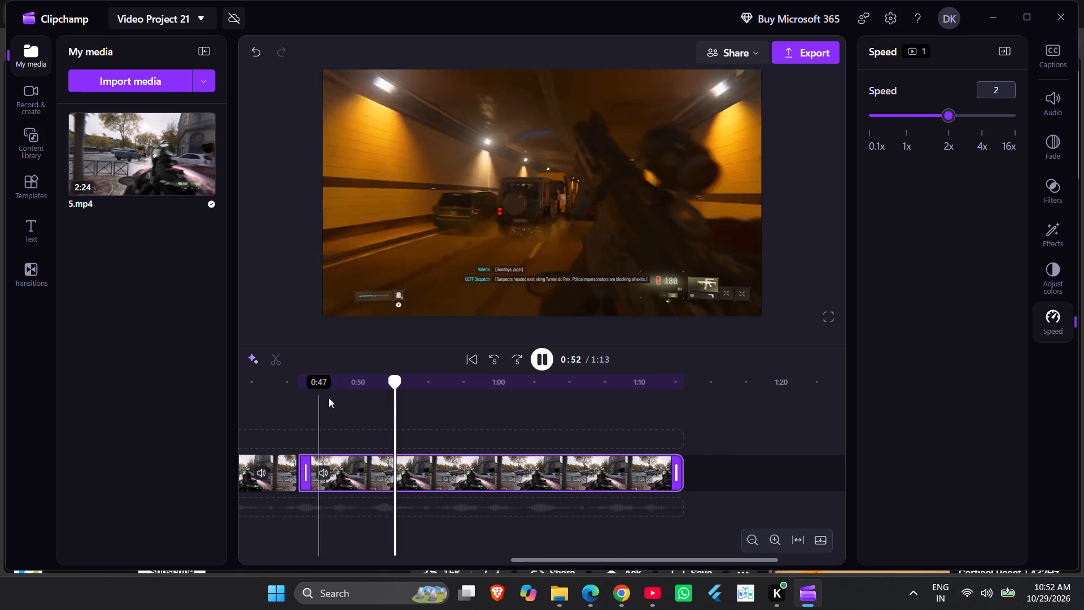
{"action": "left_click", "coordinate": [343, 373]}
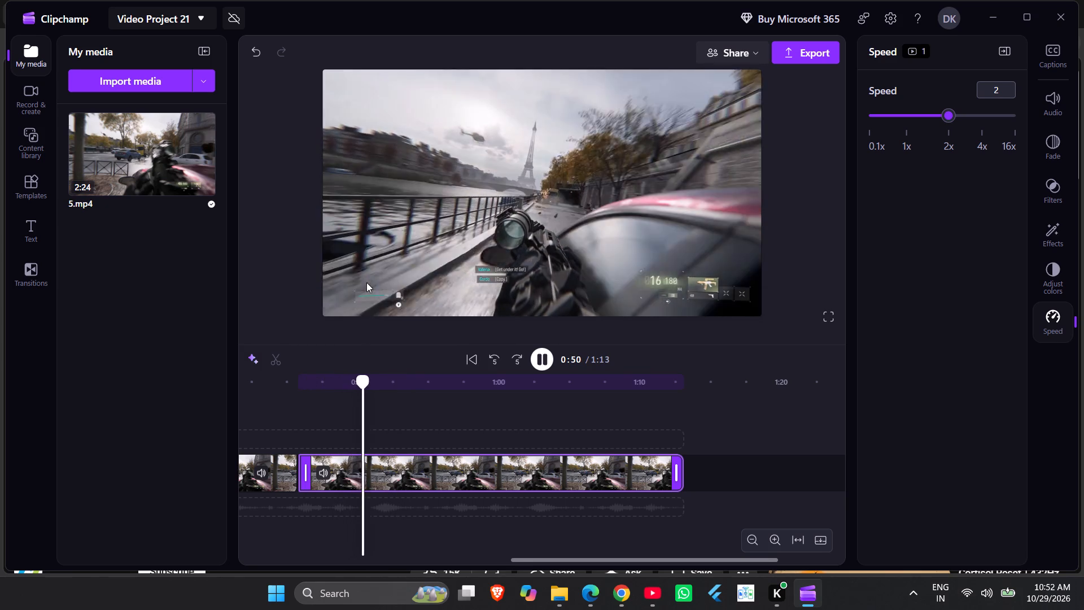
{"action": "left_click", "coordinate": [330, 389]}
{"action": "left_click", "coordinate": [322, 389]}
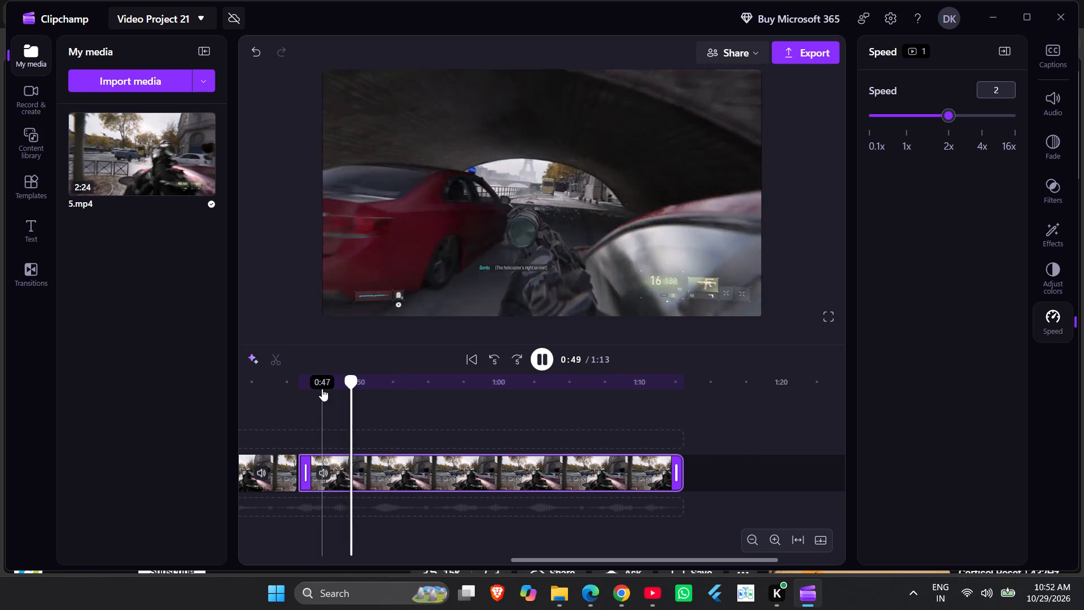
{"action": "left_click", "coordinate": [322, 389]}
{"action": "key", "text": "s"}
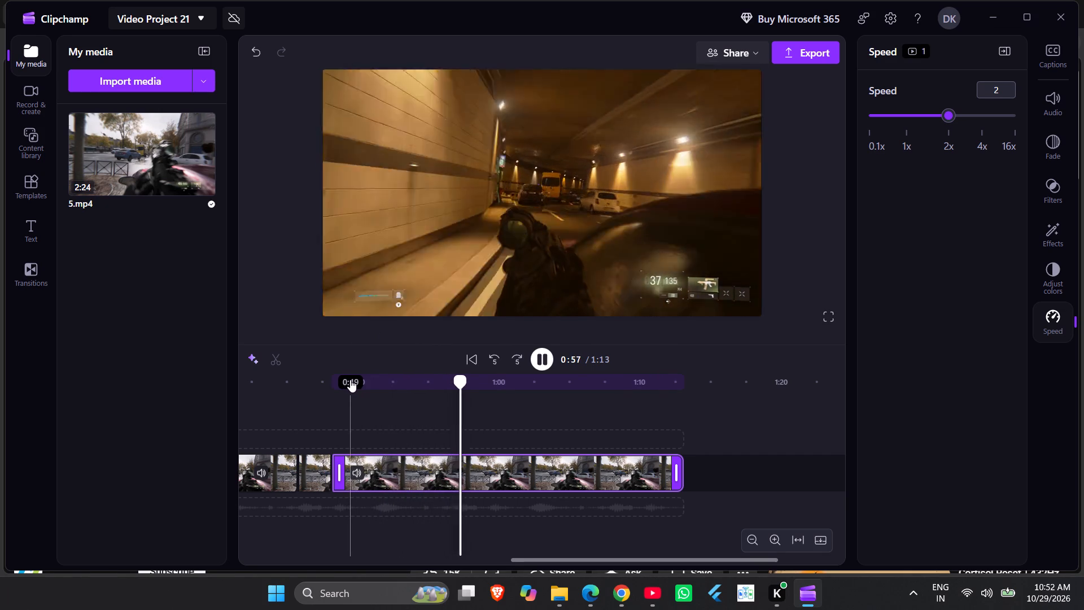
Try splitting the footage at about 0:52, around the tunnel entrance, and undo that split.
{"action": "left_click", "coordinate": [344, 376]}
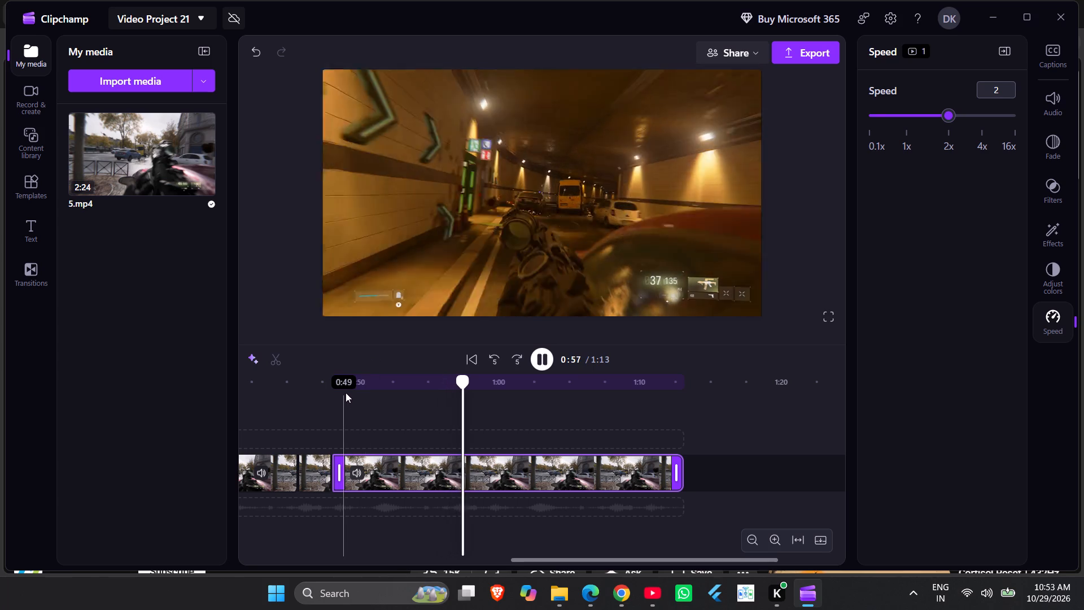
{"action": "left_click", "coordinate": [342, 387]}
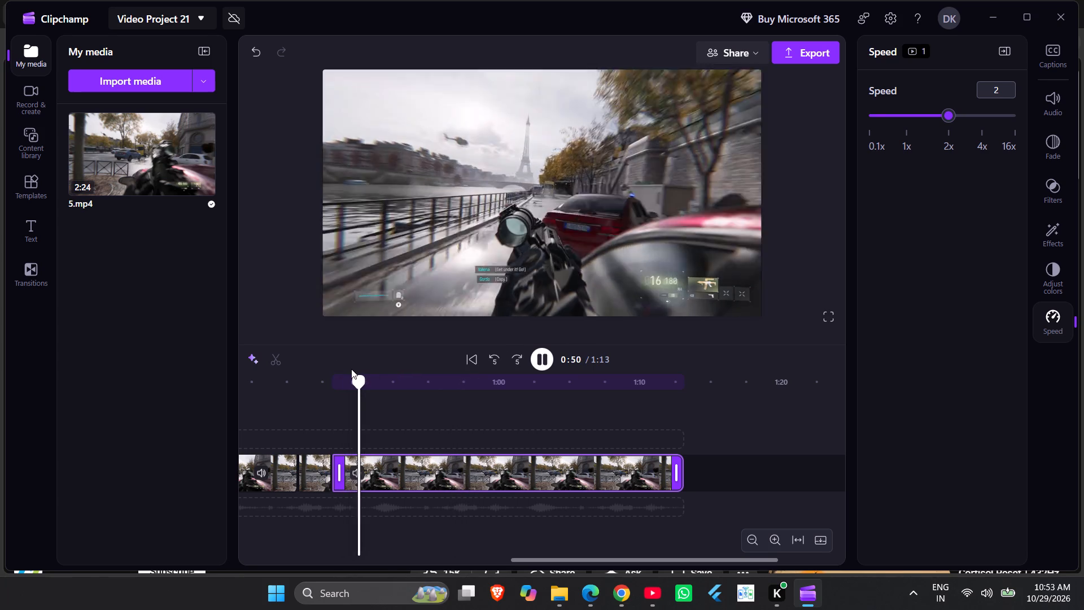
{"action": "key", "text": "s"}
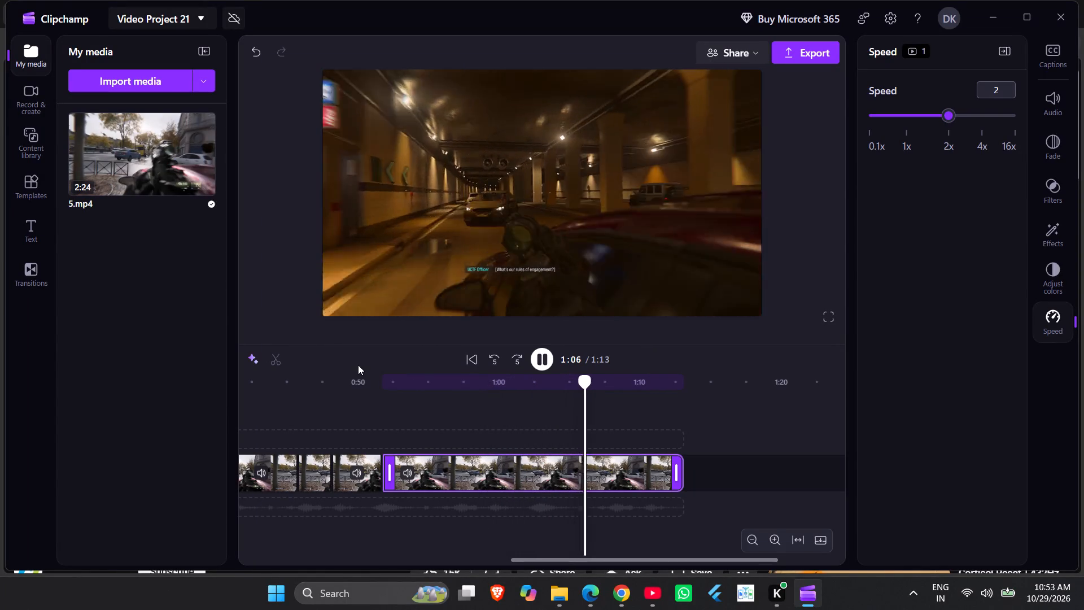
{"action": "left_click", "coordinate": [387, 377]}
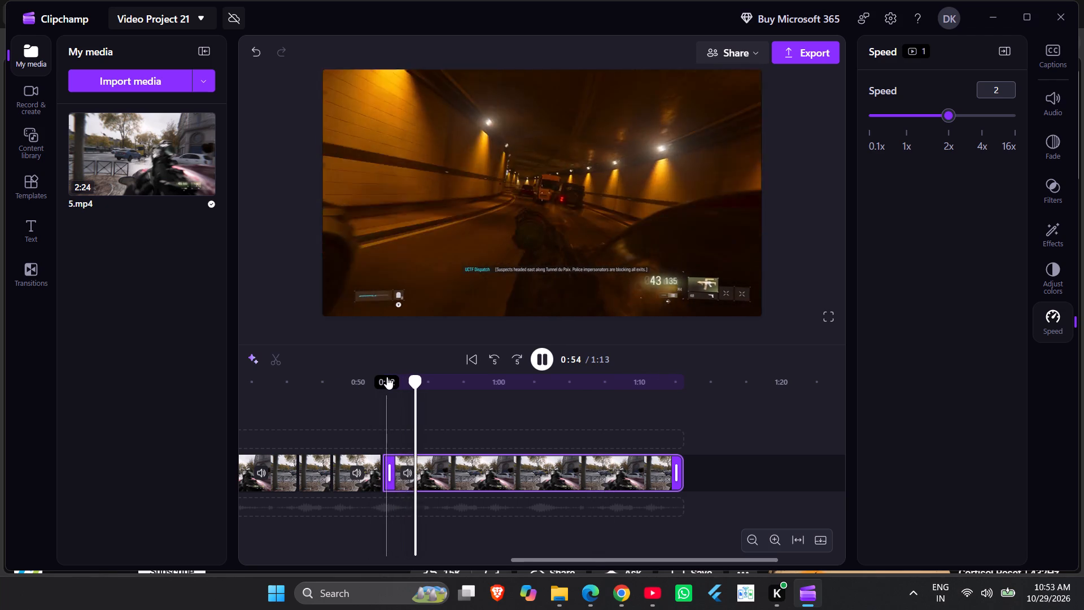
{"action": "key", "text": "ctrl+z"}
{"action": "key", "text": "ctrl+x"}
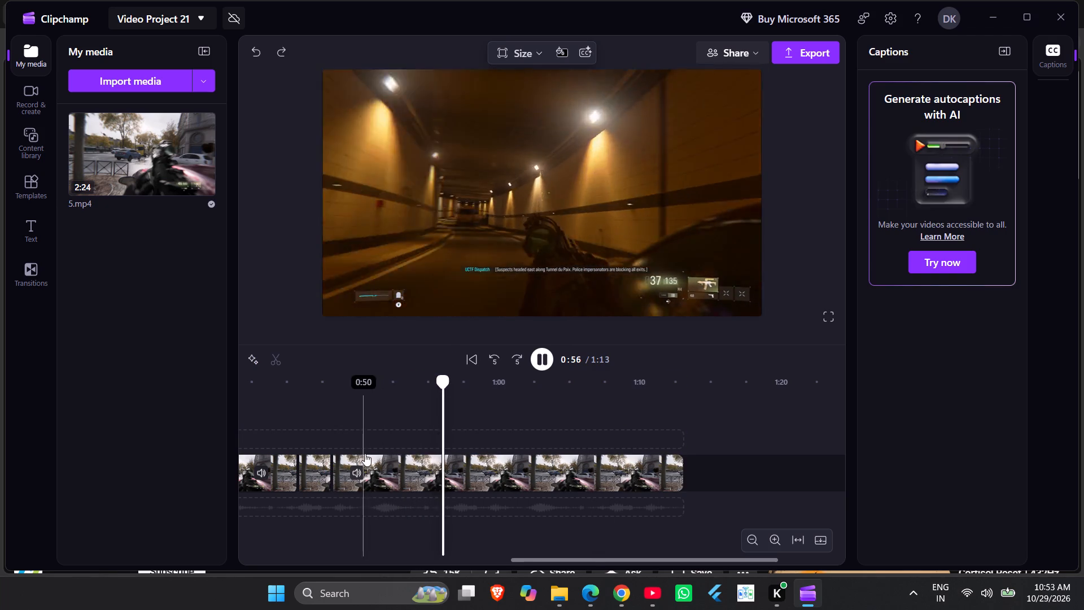
Replay from about 0:48 and split the last clip at about 0:49 and 0:51, before the tunnel.
{"action": "left_click", "coordinate": [372, 463]}
{"action": "left_click", "coordinate": [339, 386]}
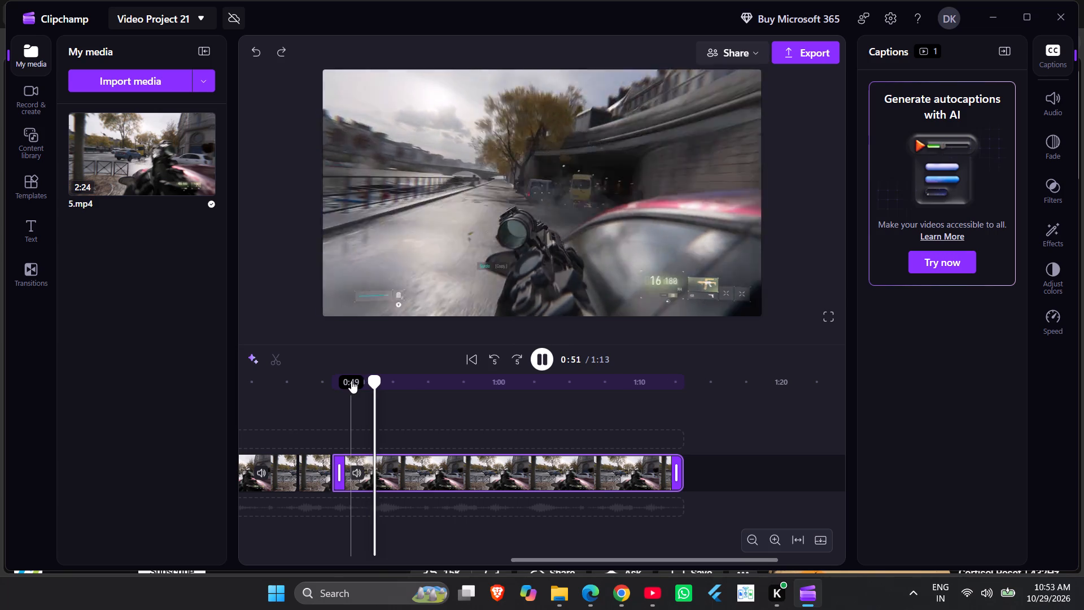
{"action": "left_click", "coordinate": [337, 375]}
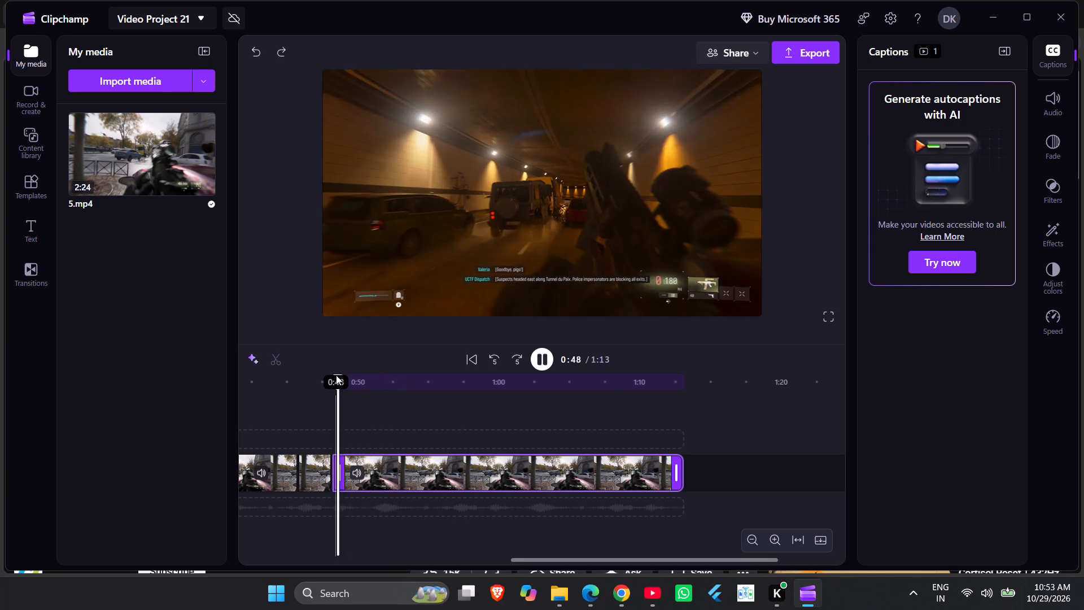
{"action": "key", "text": "s"}
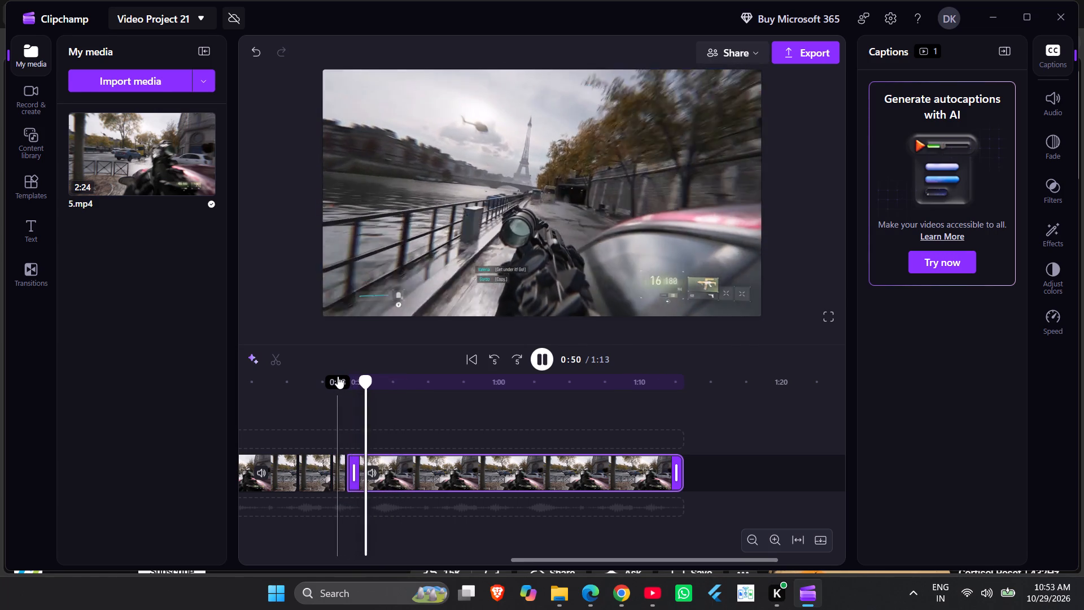
{"action": "key", "text": "s"}
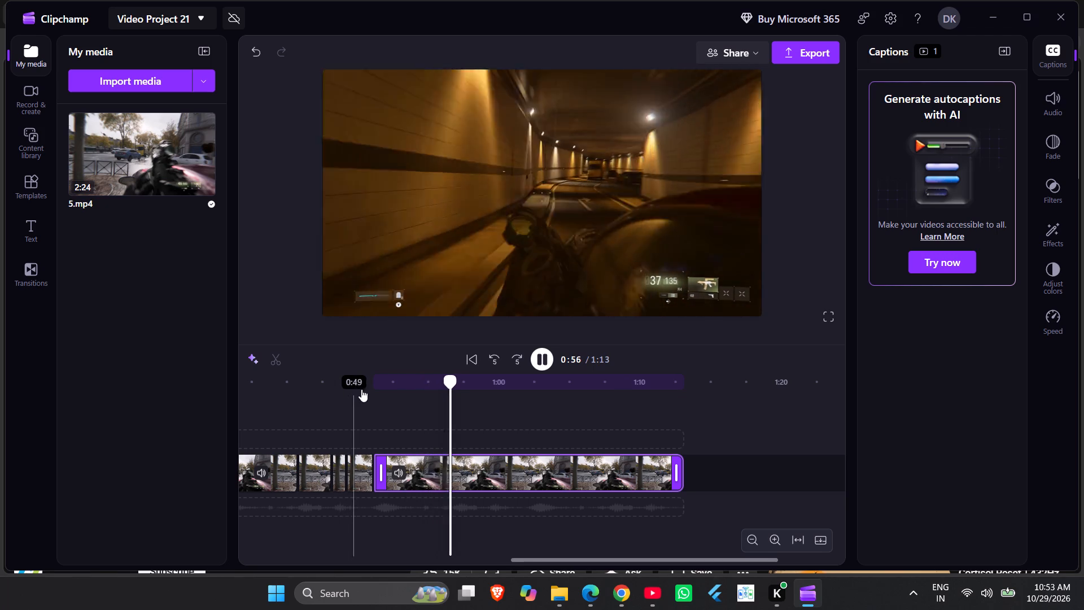
Play on through the tunnel and split the footage at about 0:57 and 1:03.
{"action": "left_click", "coordinate": [422, 393]}
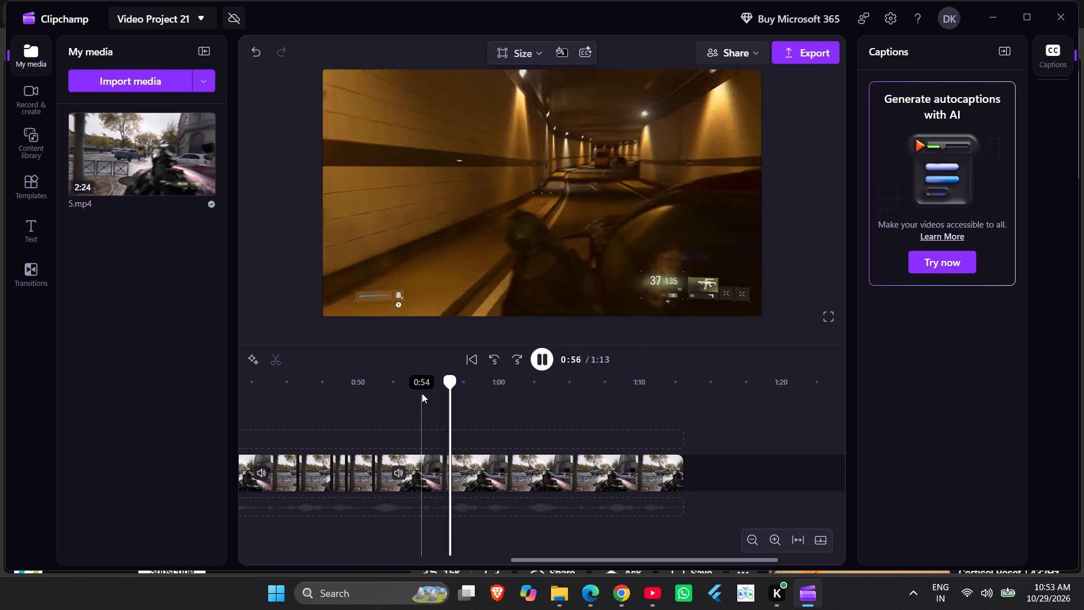
{"action": "key", "text": "s"}
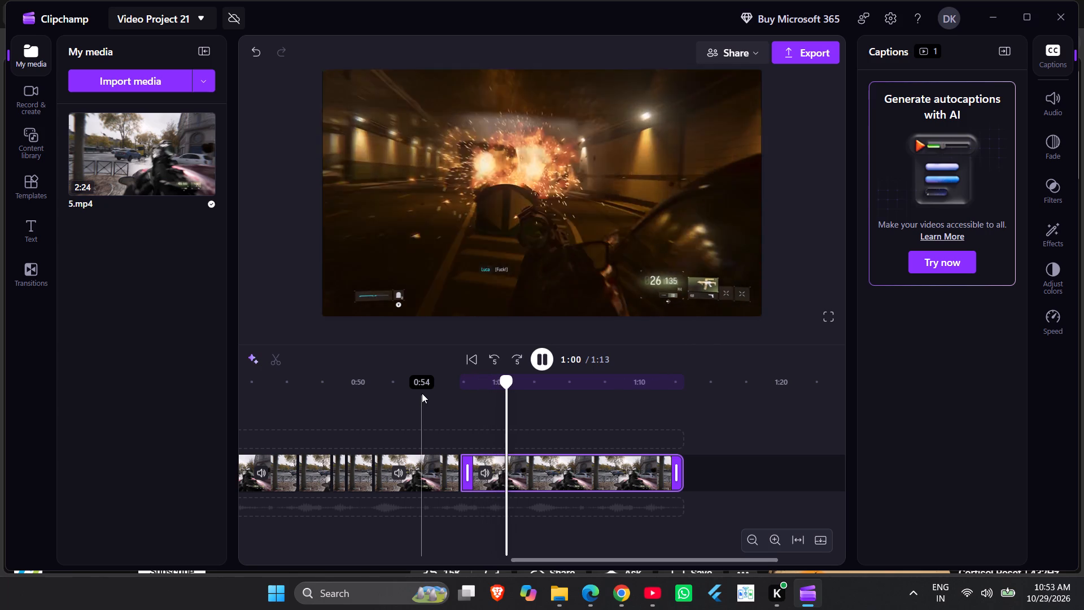
{"action": "left_click", "coordinate": [547, 355]}
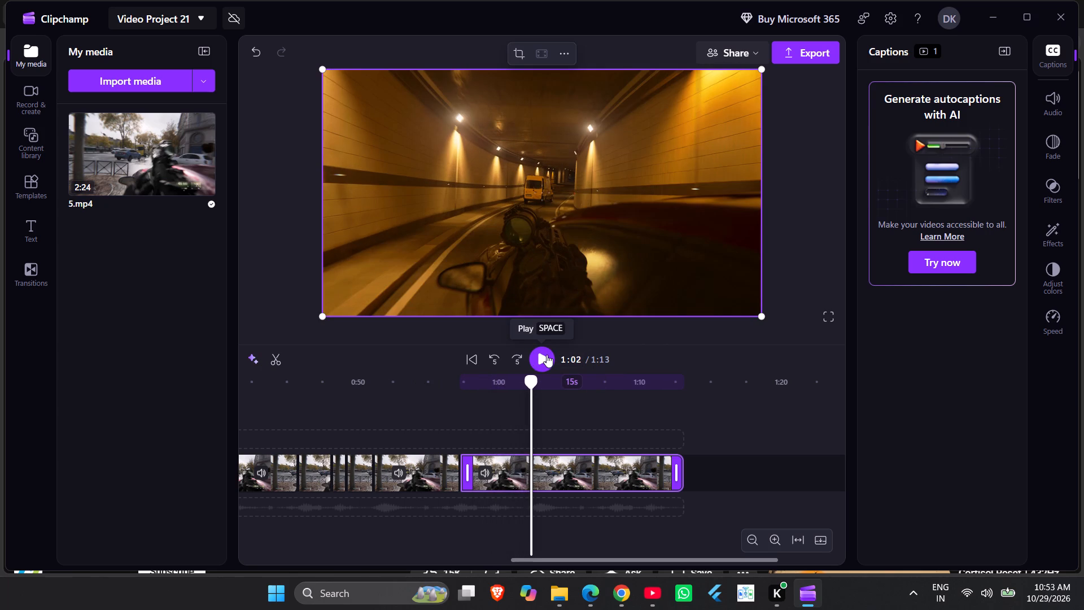
{"action": "left_click", "coordinate": [547, 355]}
{"action": "left_click", "coordinate": [547, 355]}
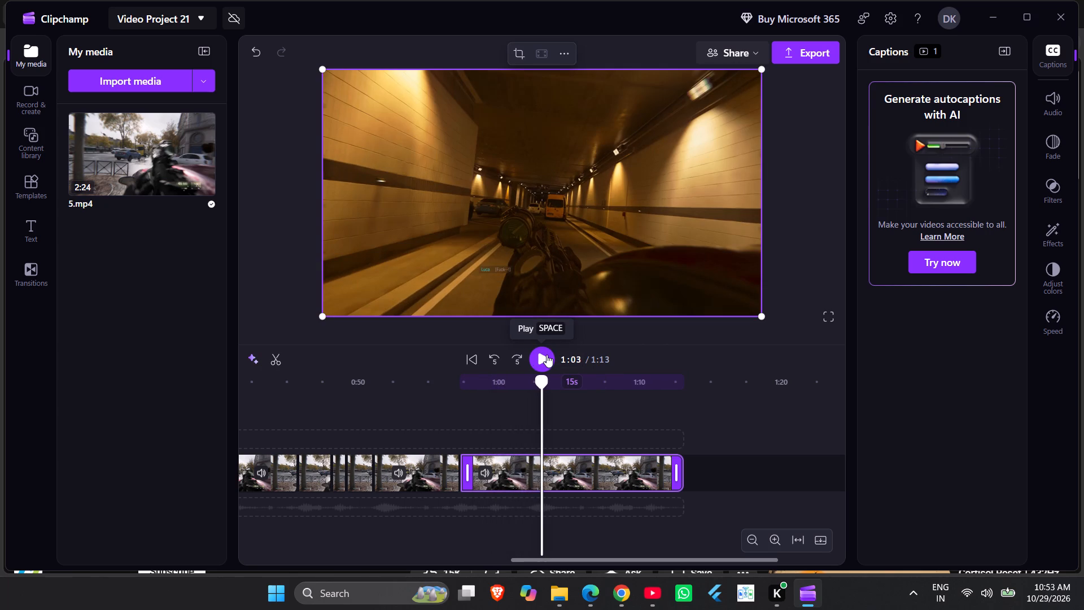
{"action": "key", "text": "s"}
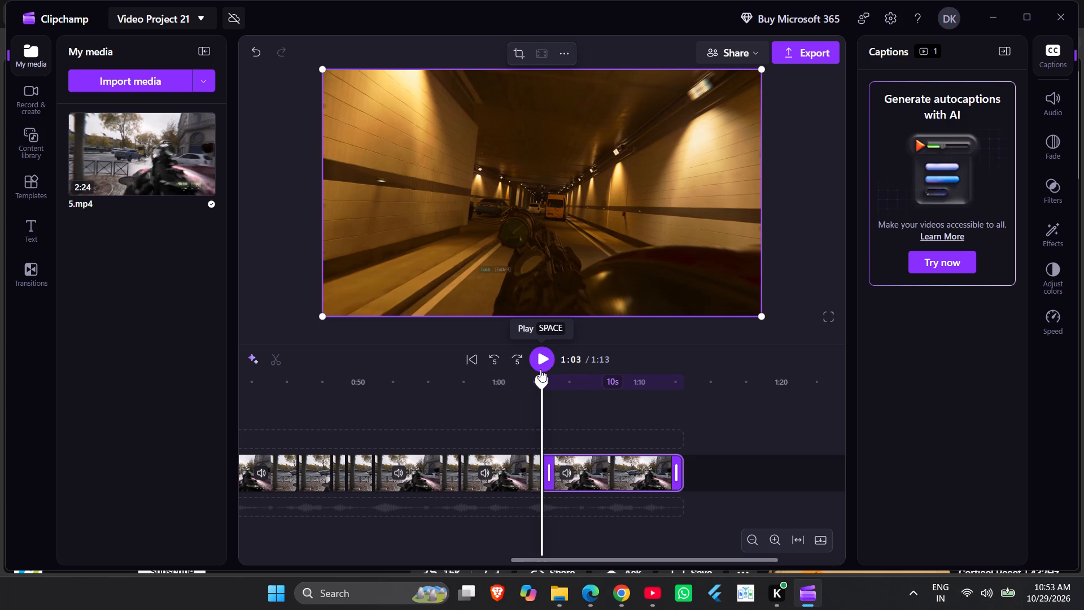
Delete the tunnel clip between about 0:57 and 1:03.
{"action": "left_click", "coordinate": [493, 481]}
{"action": "right_click", "coordinate": [488, 475]}
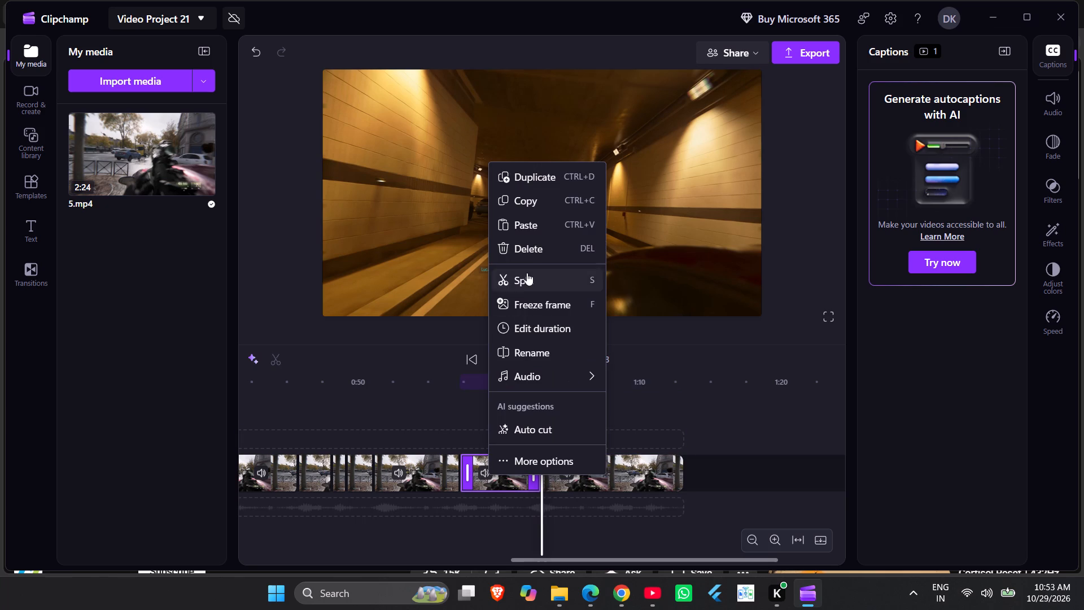
{"action": "left_click", "coordinate": [526, 252]}
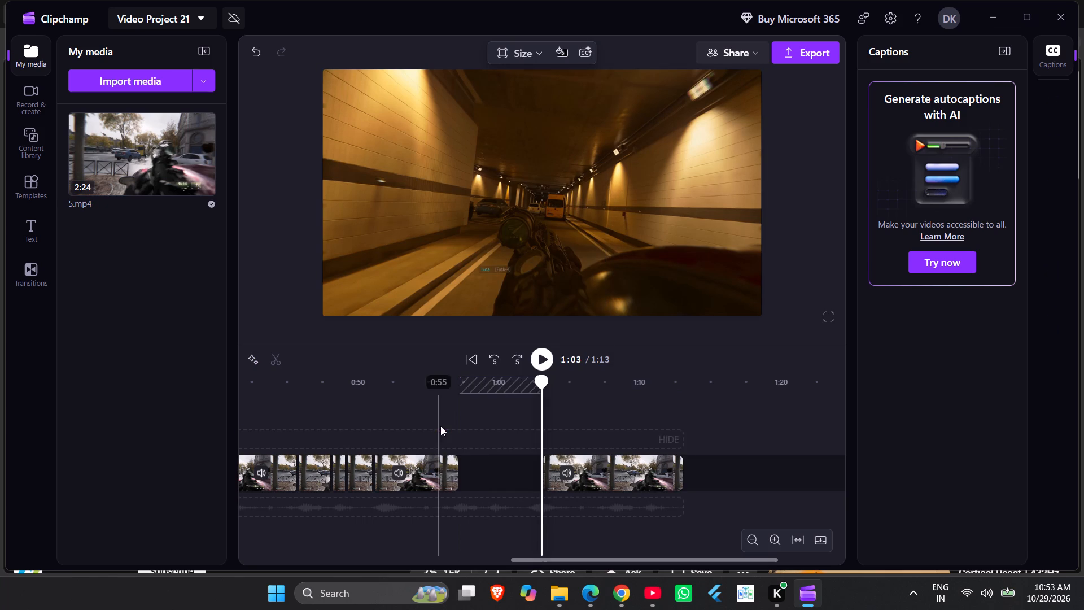
Review the start of the tunnel section and delete the short clip between about 0:49 and 0:51.
{"action": "left_click", "coordinate": [440, 426]}
{"action": "left_click", "coordinate": [448, 459]}
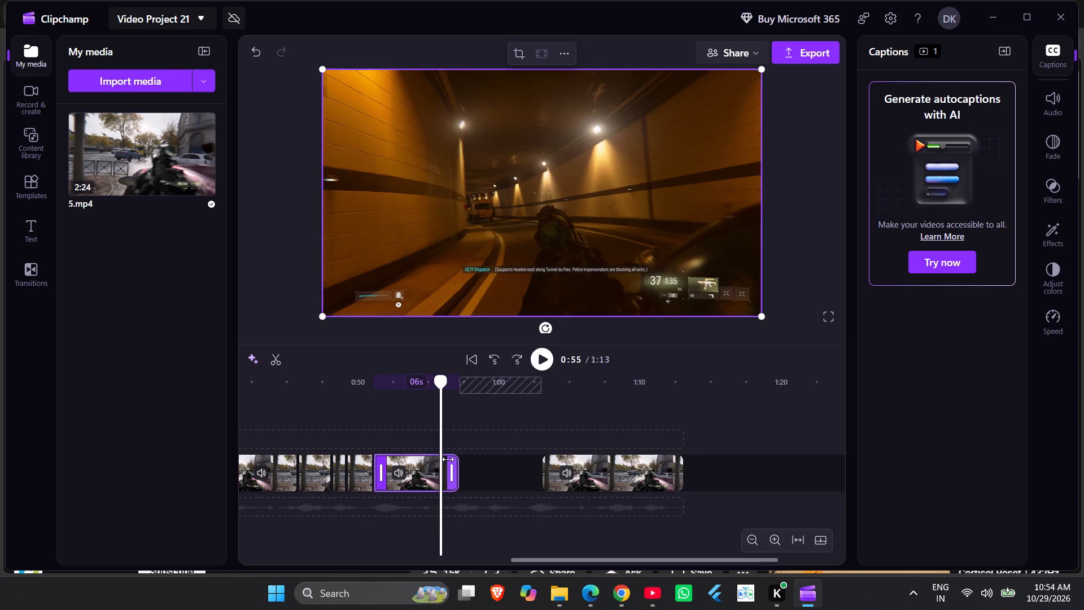
{"action": "left_click", "coordinate": [377, 395]}
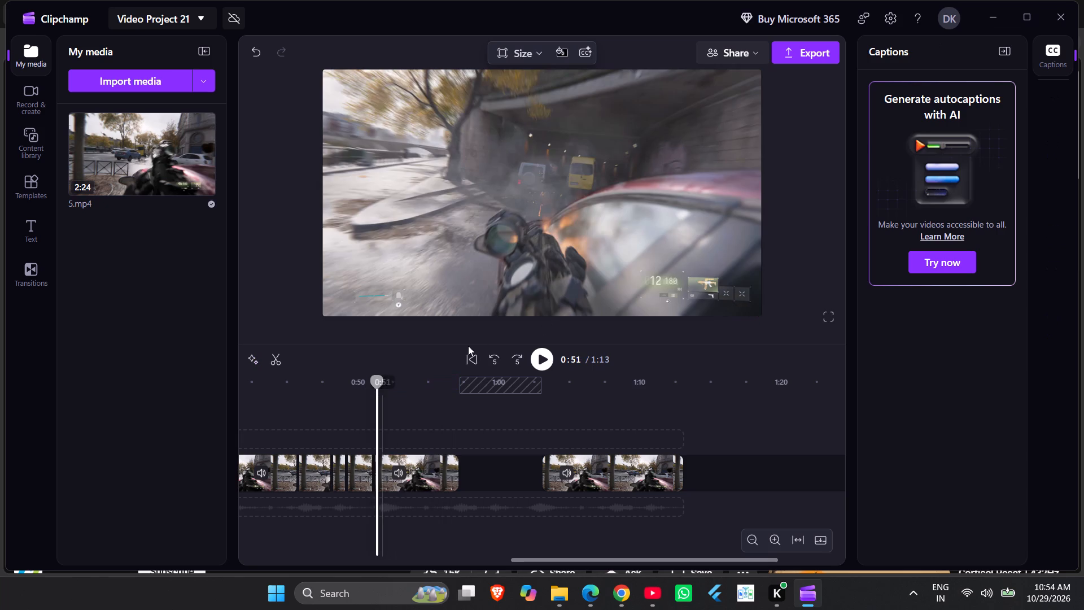
{"action": "left_click", "coordinate": [541, 363]}
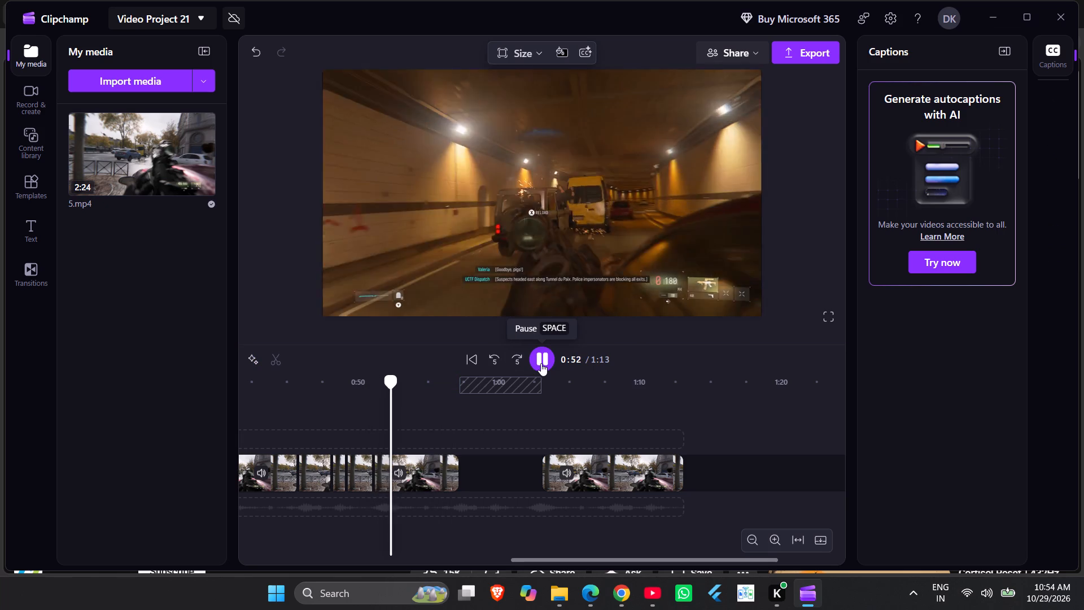
{"action": "left_click", "coordinate": [541, 363]}
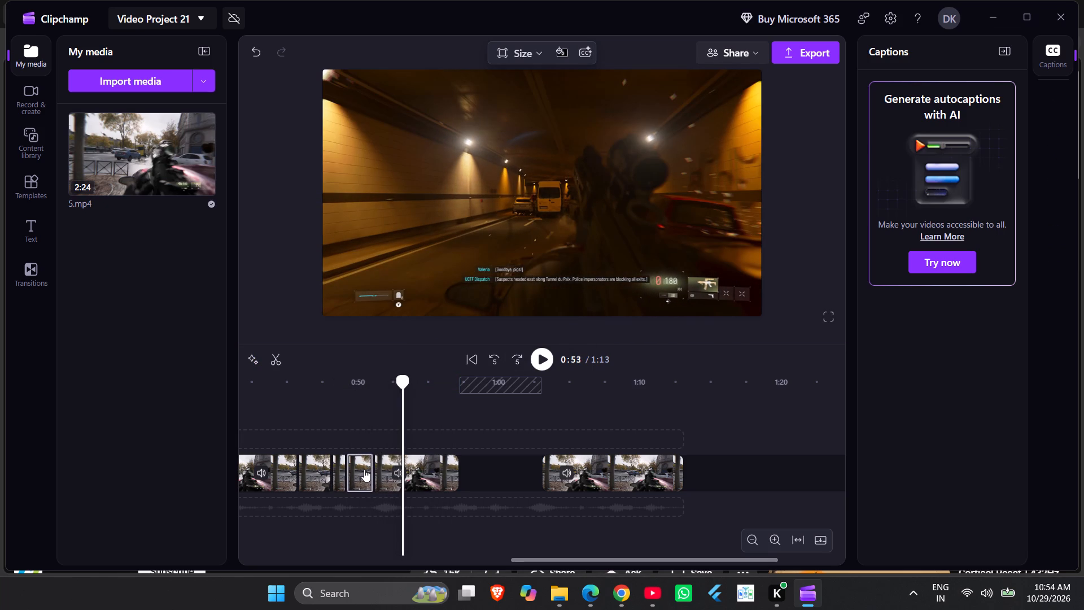
{"action": "left_click", "coordinate": [364, 469]}
{"action": "right_click", "coordinate": [362, 467]}
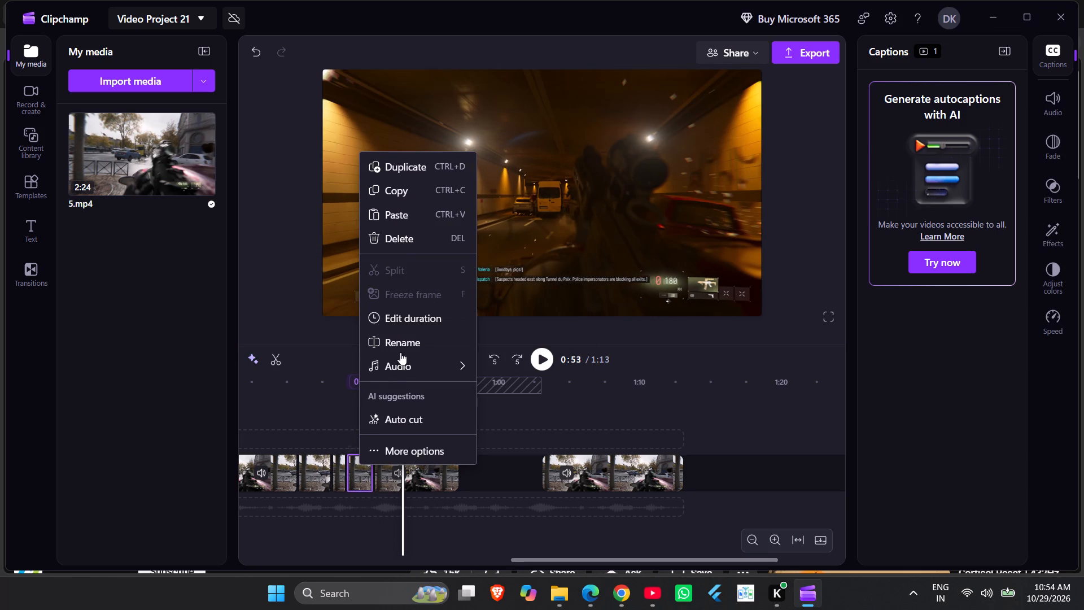
{"action": "left_click", "coordinate": [403, 246]}
Delete the leftover sliver clip between about 0:48 and 0:49.
{"action": "left_click", "coordinate": [338, 470]}
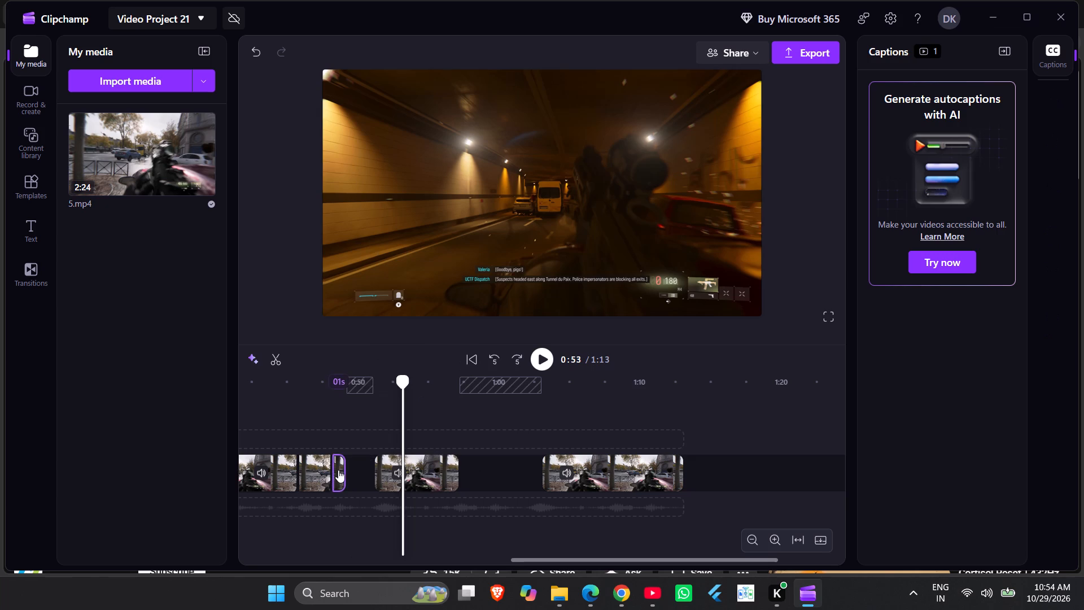
{"action": "left_click", "coordinate": [309, 464]}
{"action": "left_click", "coordinate": [335, 473]}
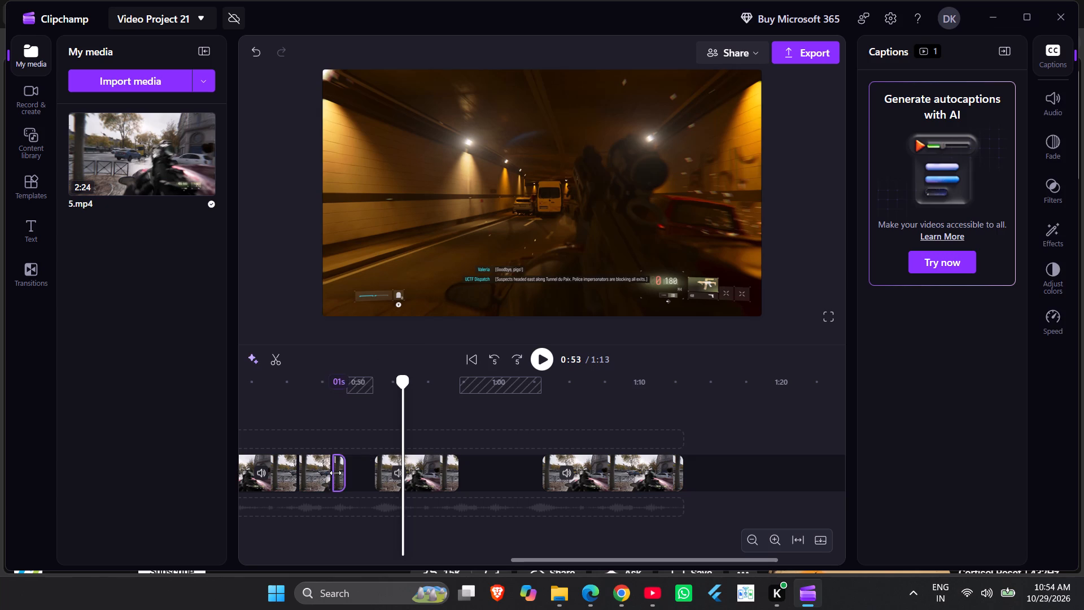
{"action": "right_click", "coordinate": [335, 473]}
{"action": "left_click", "coordinate": [342, 484]}
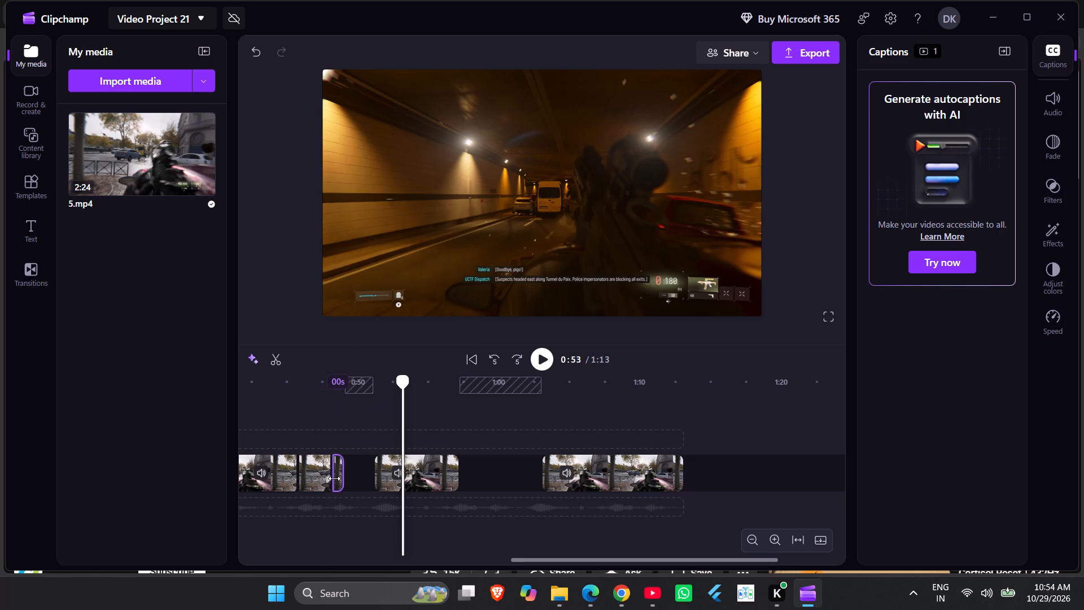
{"action": "left_click", "coordinate": [334, 478]}
{"action": "left_click", "coordinate": [342, 481]}
{"action": "left_click", "coordinate": [336, 477]}
{"action": "right_click", "coordinate": [336, 477]}
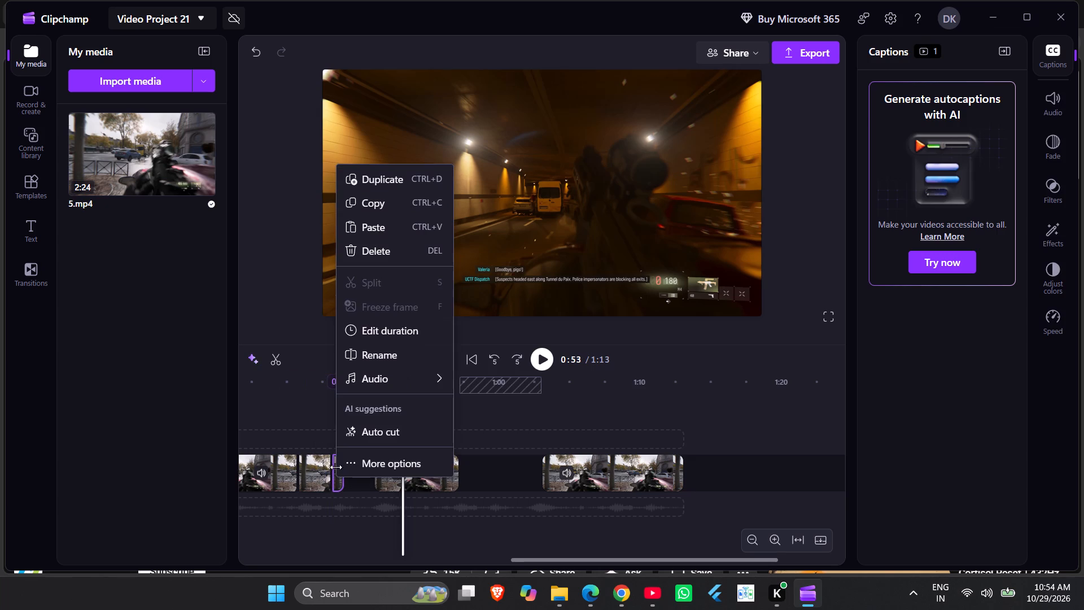
{"action": "left_click", "coordinate": [367, 252]}
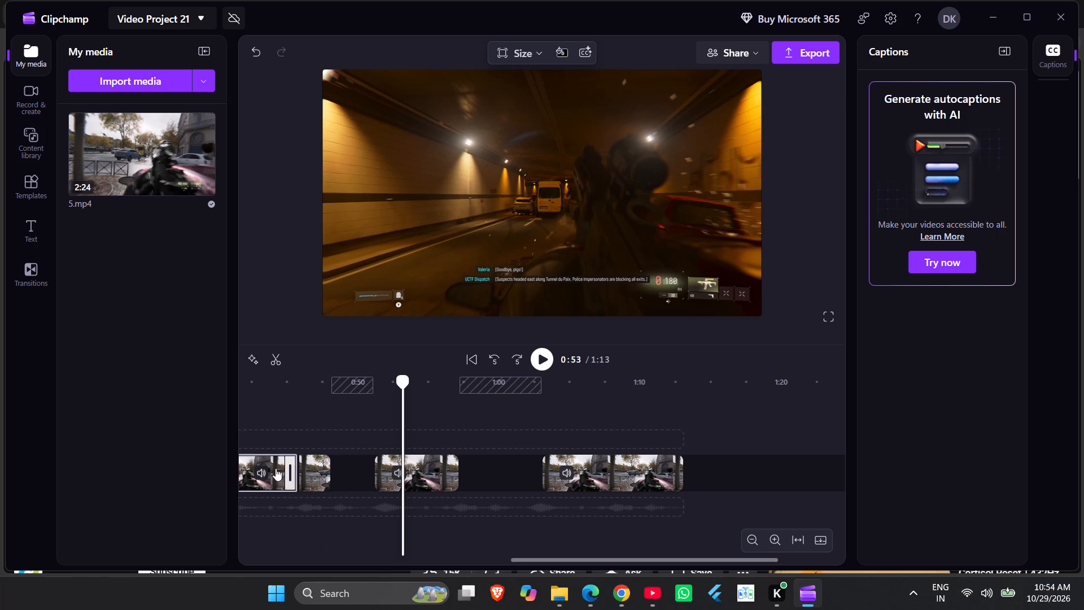
Close the empty gap between about 0:48 and 0:51 so the neighbouring clips join.
{"action": "left_click", "coordinate": [274, 468]}
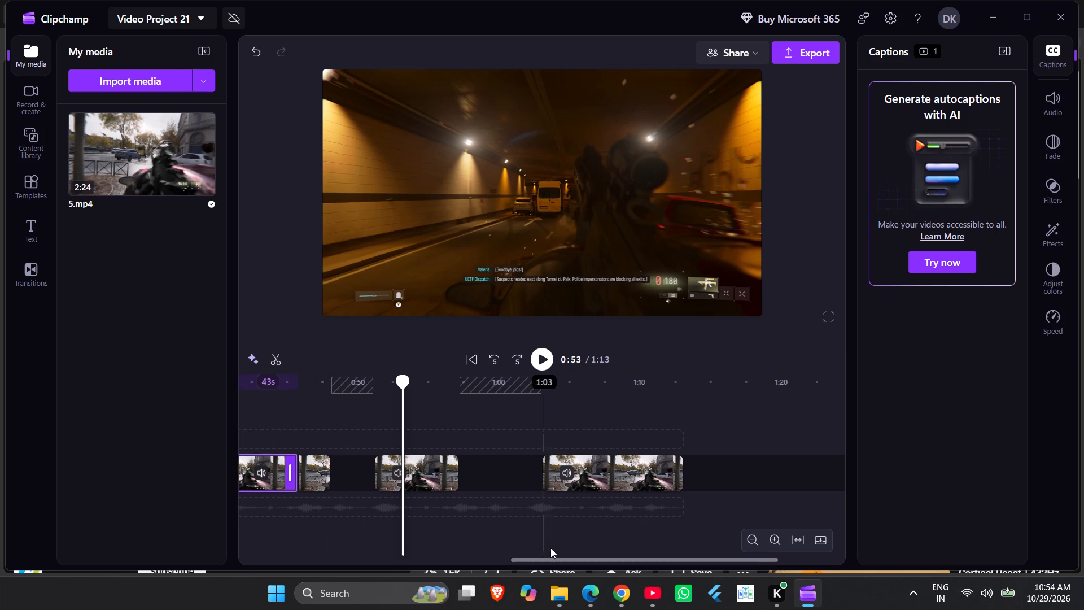
{"action": "left_click_drag", "start_coordinate": [553, 559], "coordinate": [431, 533]}
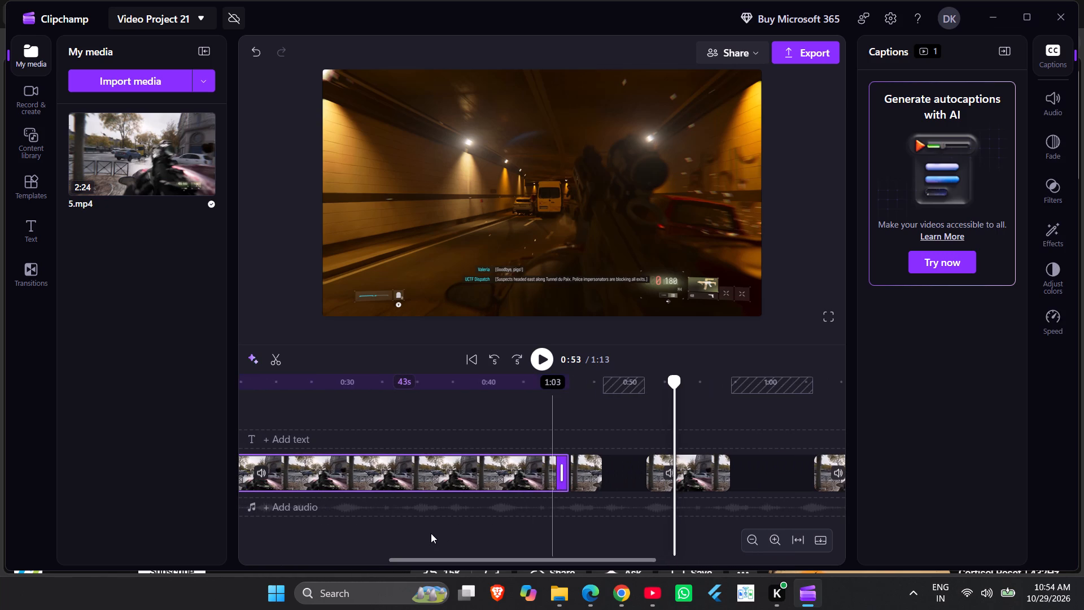
{"action": "left_click", "coordinate": [627, 473]}
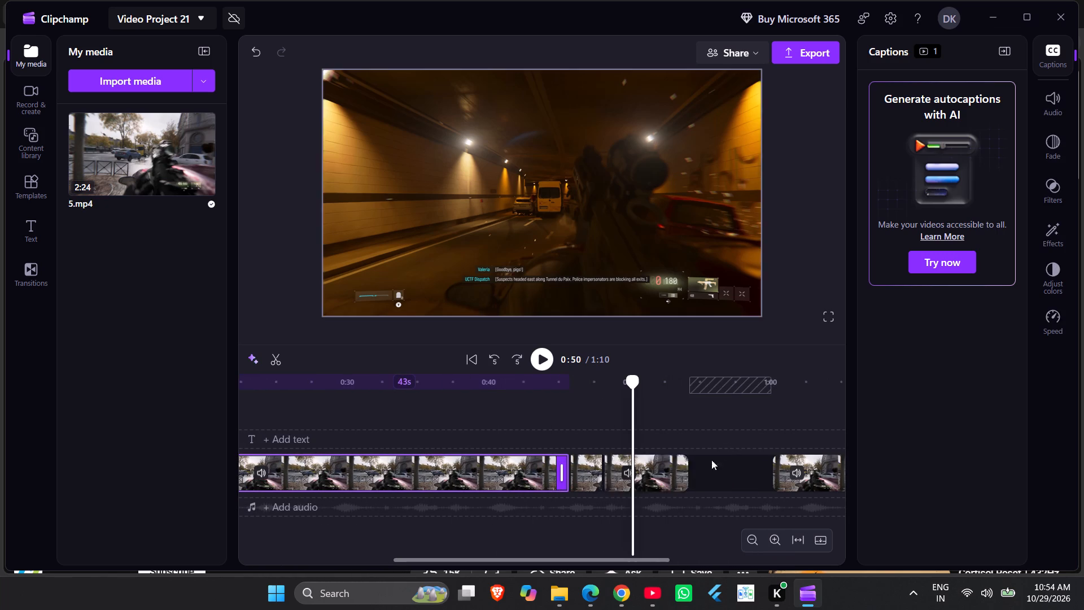
Close the empty gap between about 0:54 and 1:00, and play the joined last clip to its end.
{"action": "left_click_drag", "start_coordinate": [619, 568], "coordinate": [663, 568]}
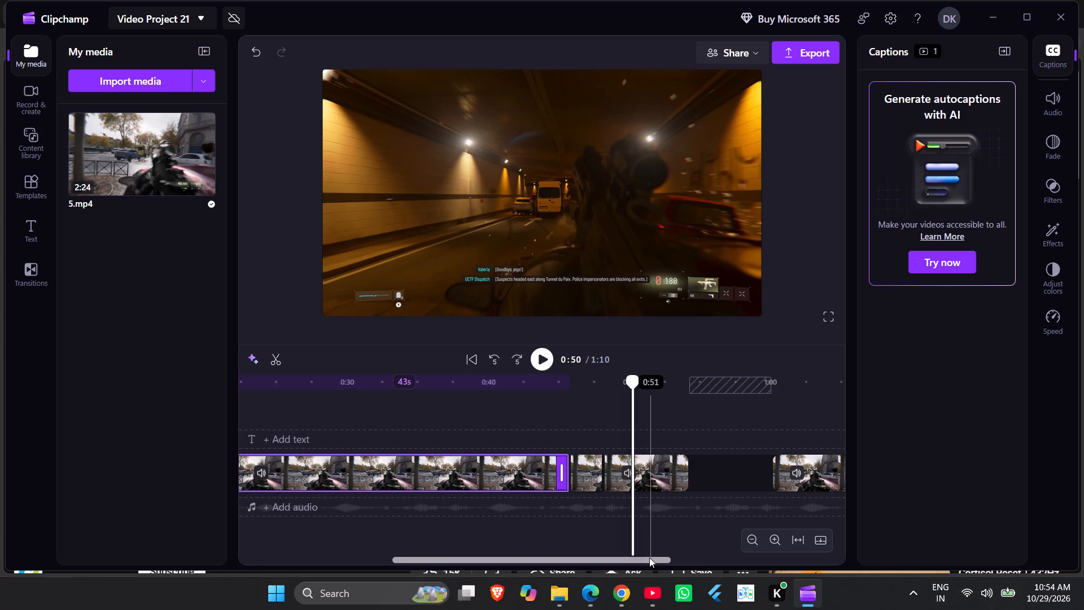
{"action": "left_click_drag", "start_coordinate": [649, 557], "coordinate": [743, 566]}
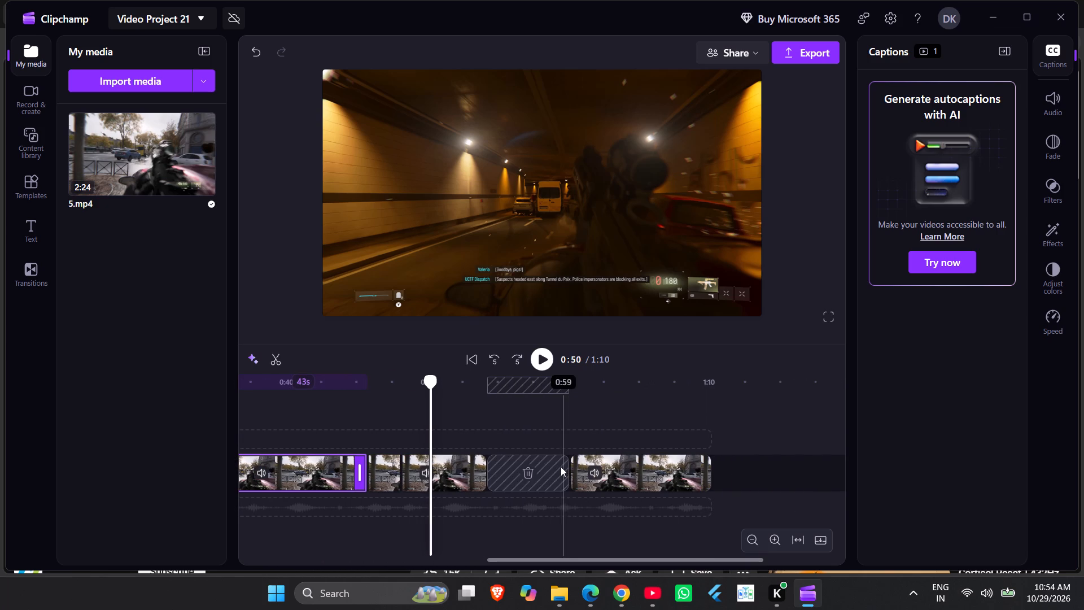
{"action": "left_click", "coordinate": [561, 467]}
{"action": "left_click", "coordinate": [540, 465]}
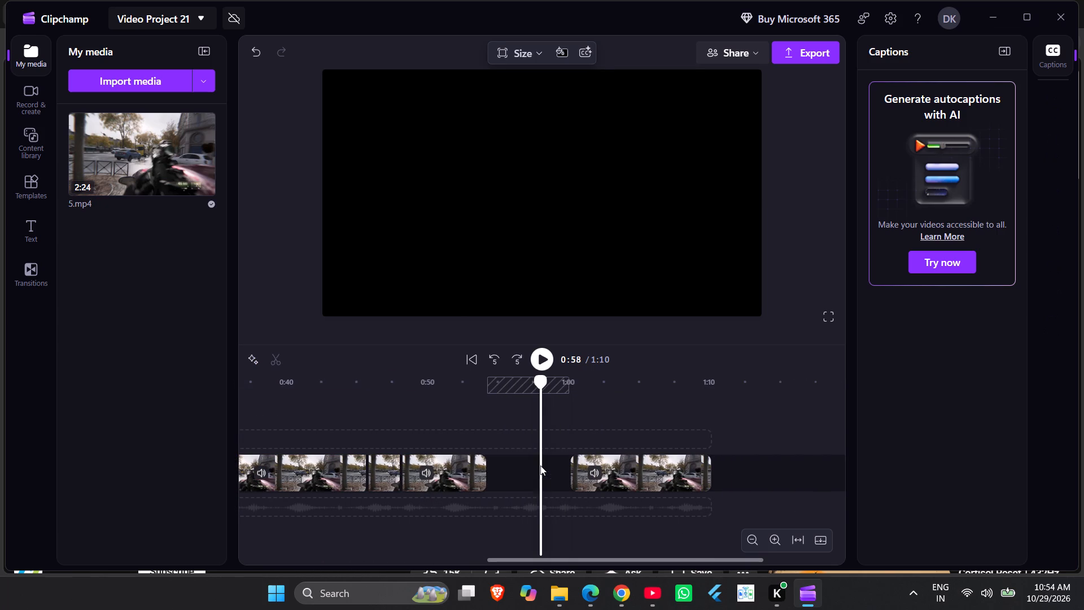
{"action": "left_click", "coordinate": [535, 473]}
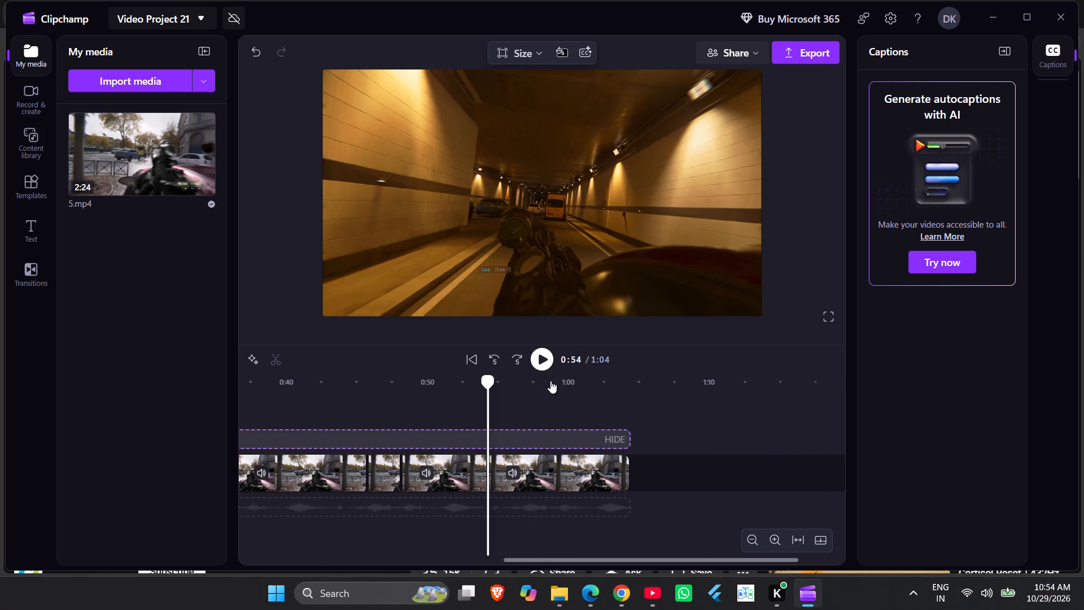
{"action": "left_click", "coordinate": [542, 361]}
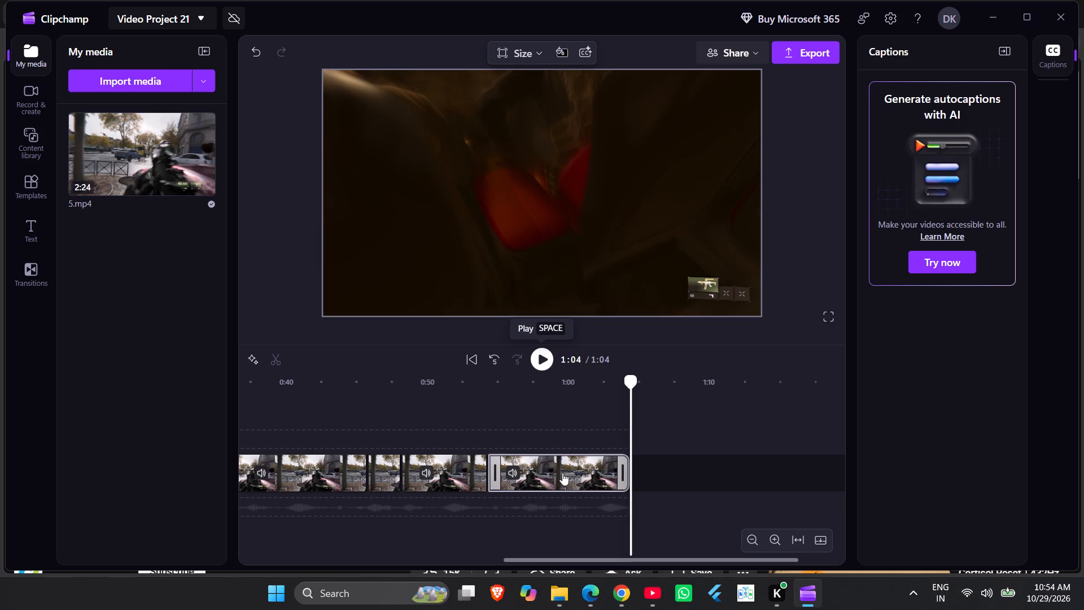
Delete the long 43-second clip ending at about 0:46 and close the gap it leaves.
{"action": "scroll", "coordinate": [403, 469], "scroll_direction": "up", "scroll_amount": 1}
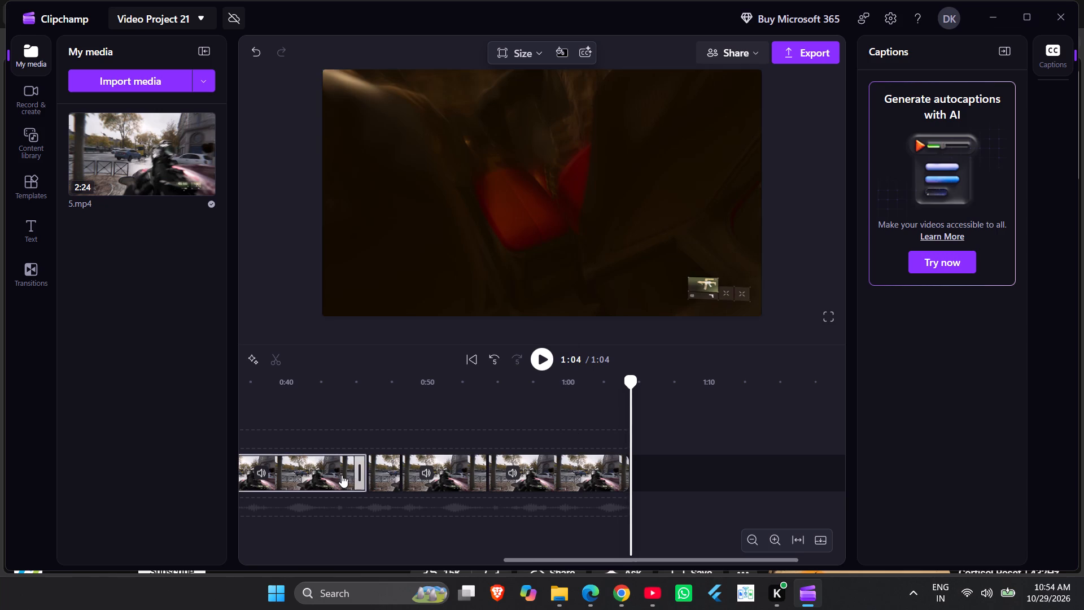
{"action": "left_click", "coordinate": [342, 475]}
{"action": "scroll", "coordinate": [340, 475], "scroll_direction": "up", "scroll_amount": 2}
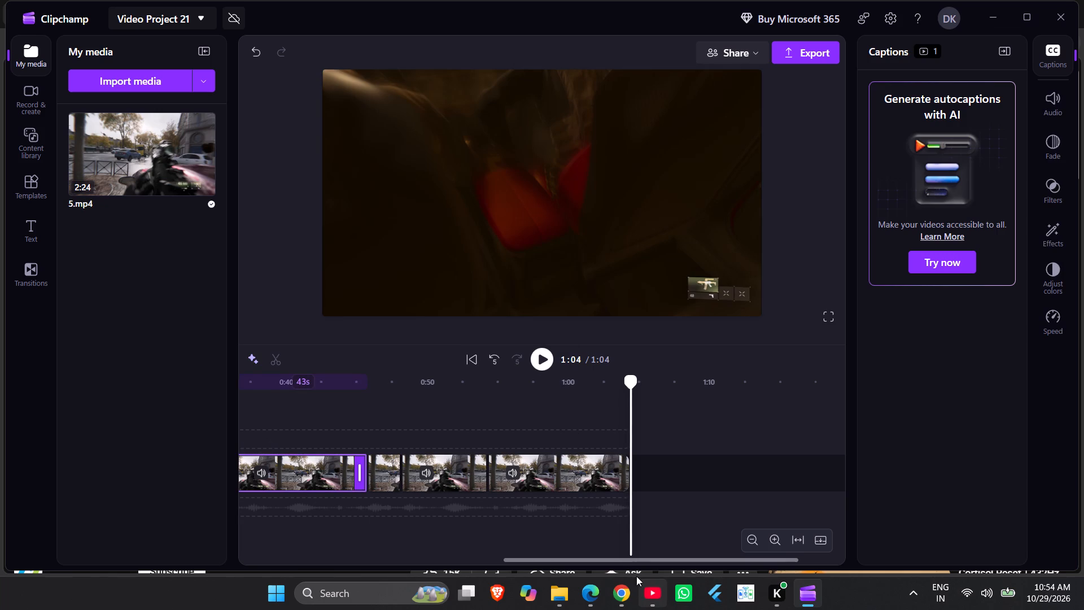
{"action": "left_click_drag", "start_coordinate": [625, 555], "coordinate": [432, 555]}
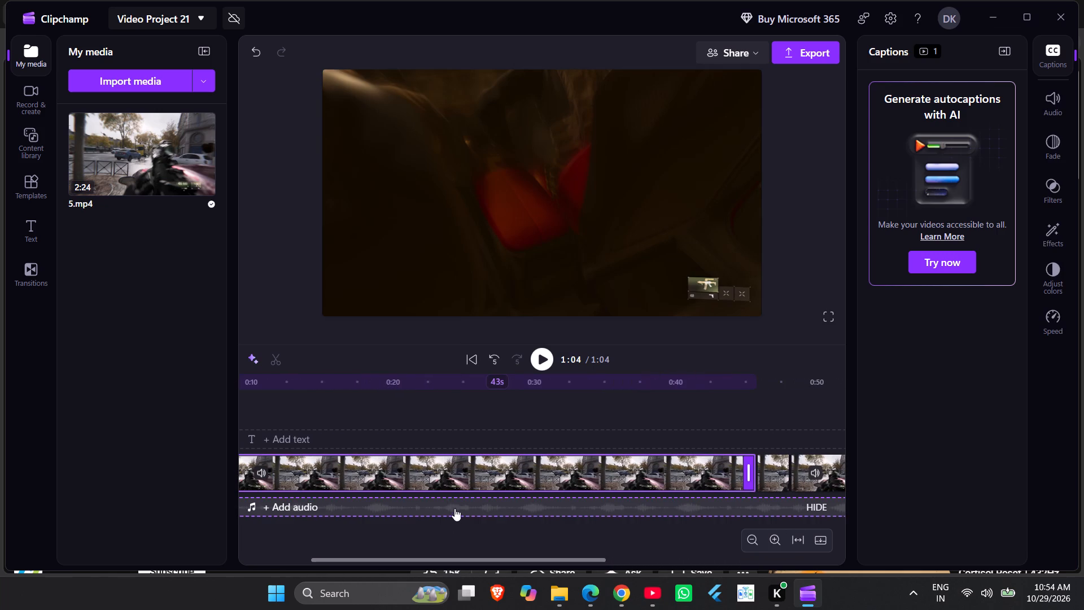
{"action": "right_click", "coordinate": [467, 487]}
{"action": "left_click", "coordinate": [488, 260]}
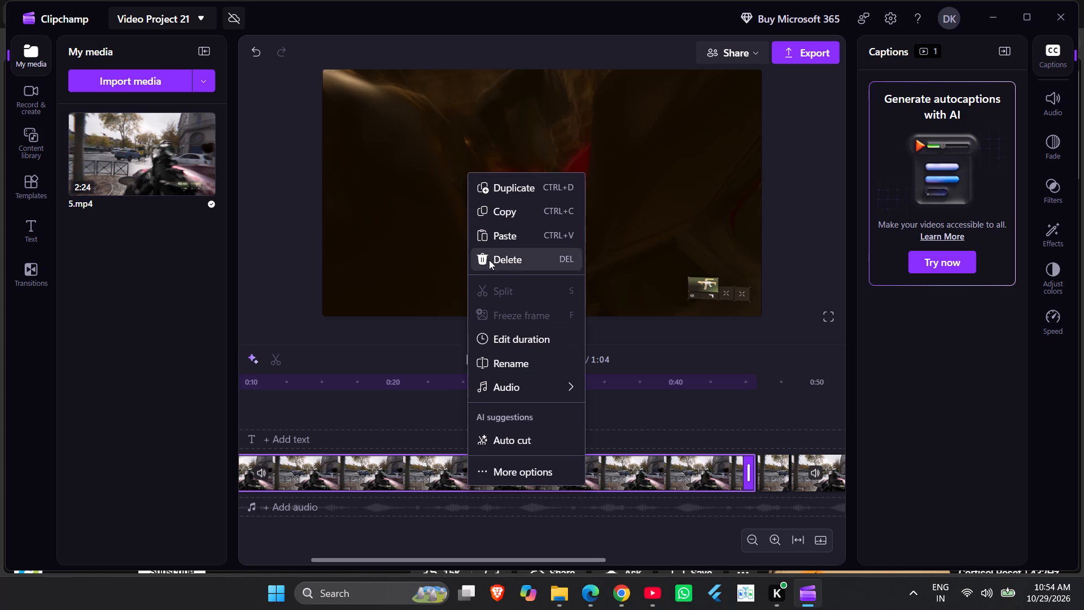
{"action": "left_click", "coordinate": [506, 479]}
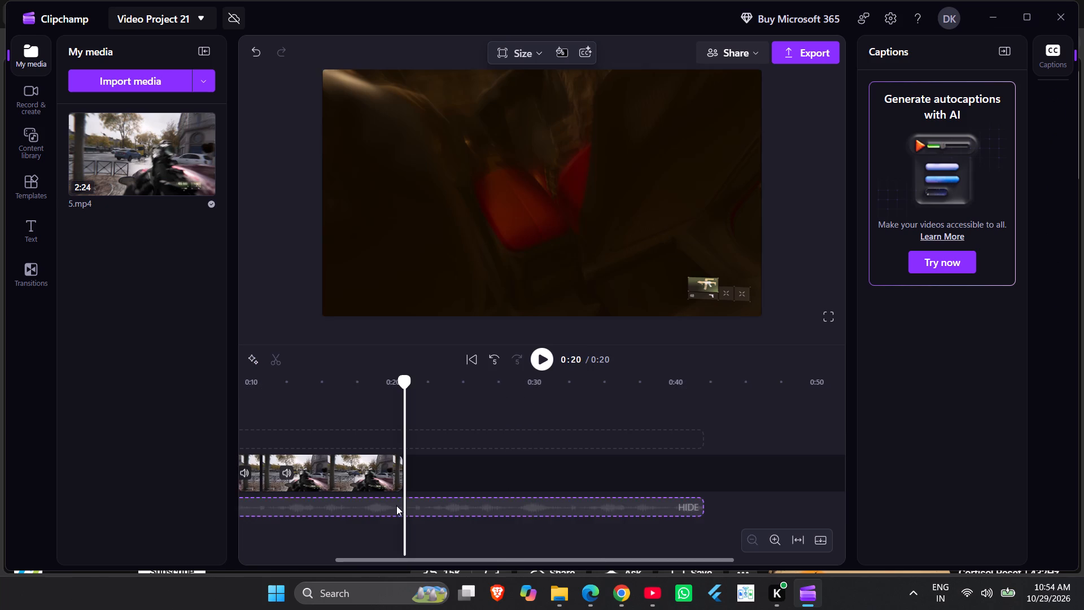
Delete the 2-second clip at the very start of the timeline and close the gap it leaves.
{"action": "scroll", "coordinate": [305, 474], "scroll_direction": "up", "scroll_amount": 2}
{"action": "left_click_drag", "start_coordinate": [456, 556], "coordinate": [404, 550]}
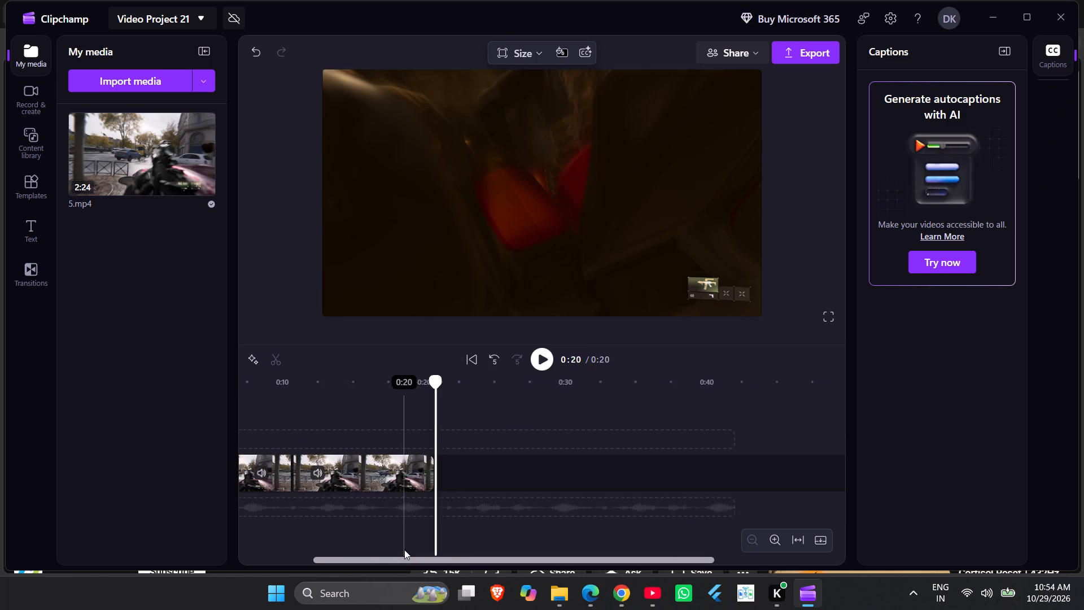
{"action": "left_click_drag", "start_coordinate": [404, 550], "coordinate": [263, 534]}
{"action": "left_click", "coordinate": [267, 467]}
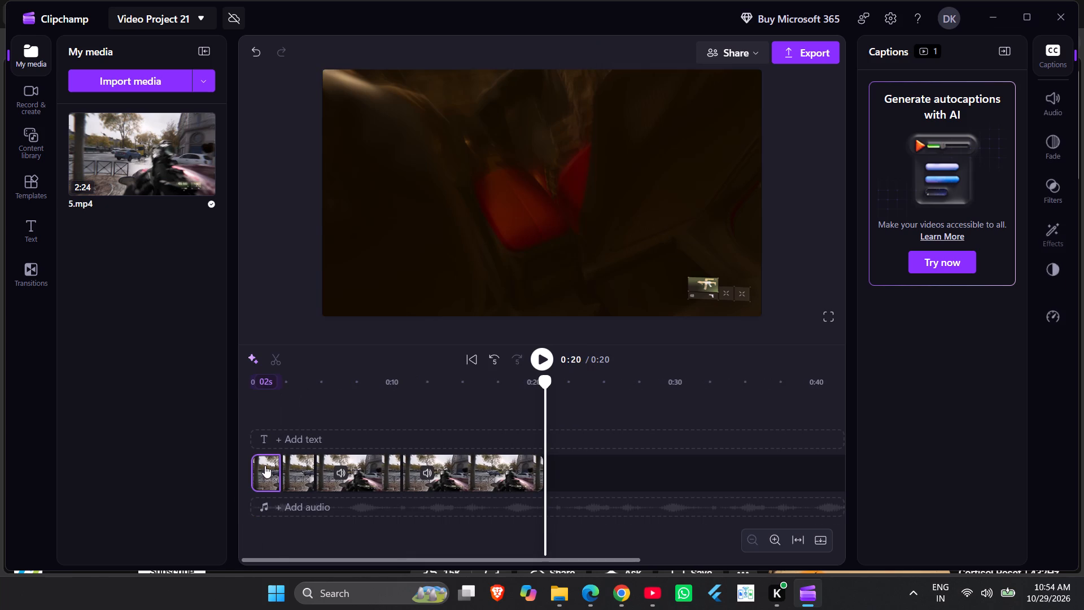
{"action": "right_click", "coordinate": [274, 472]}
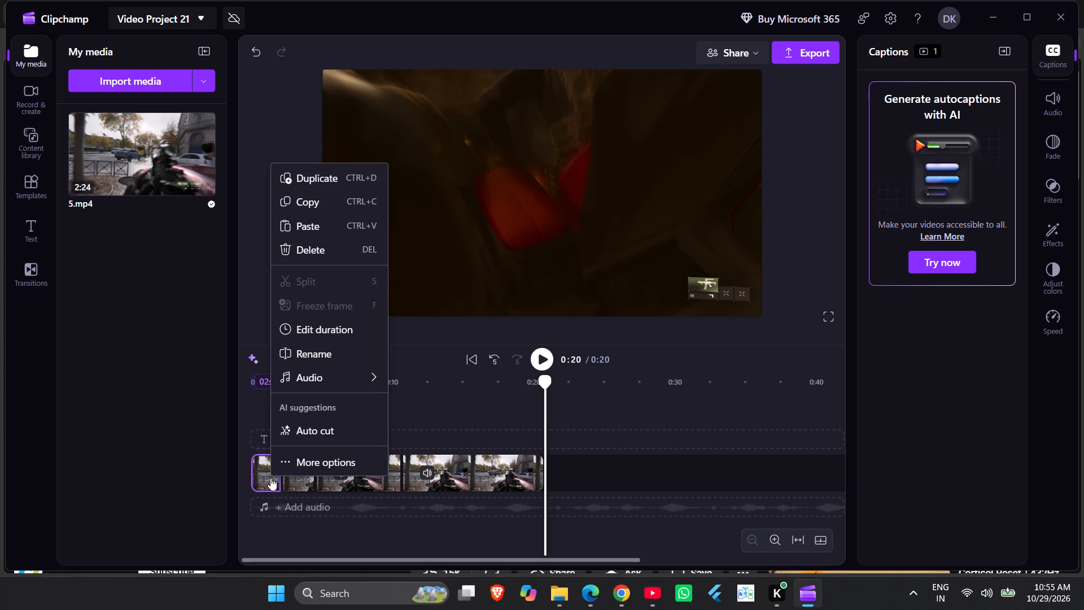
{"action": "left_click", "coordinate": [275, 256]}
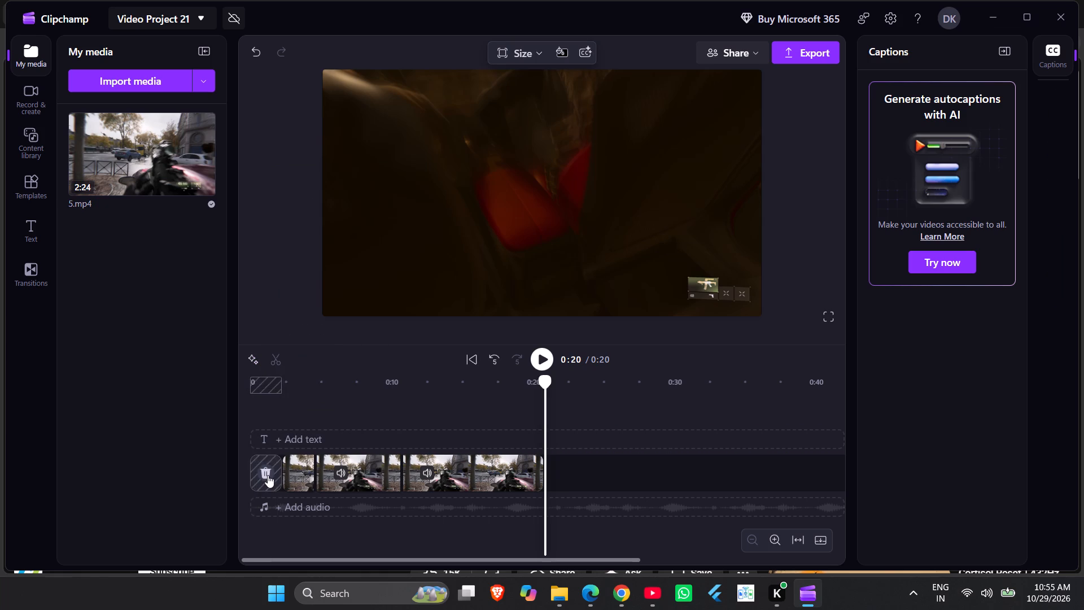
{"action": "left_click", "coordinate": [268, 475]}
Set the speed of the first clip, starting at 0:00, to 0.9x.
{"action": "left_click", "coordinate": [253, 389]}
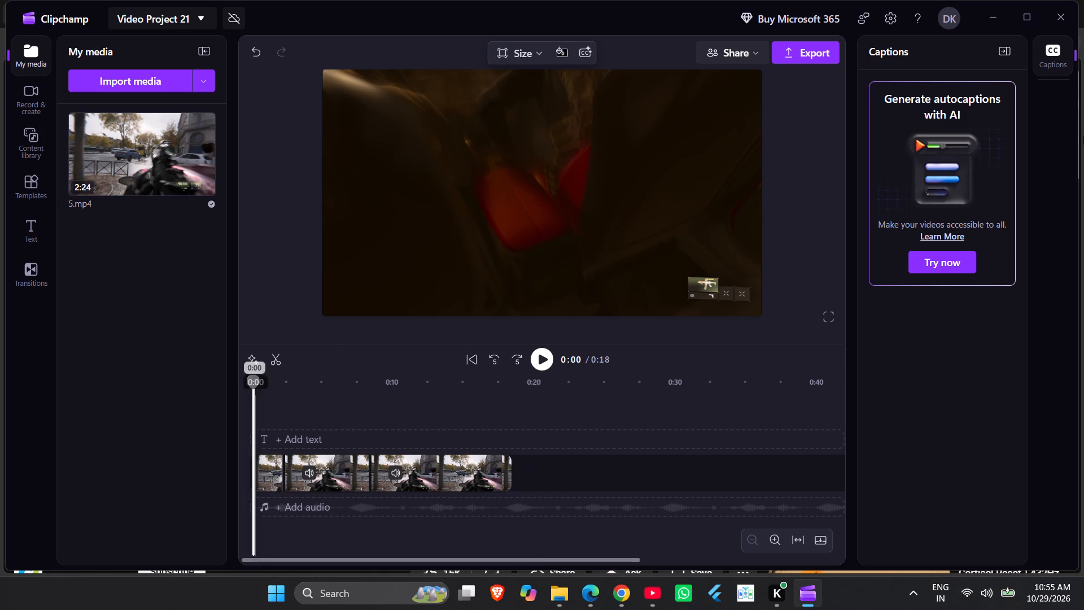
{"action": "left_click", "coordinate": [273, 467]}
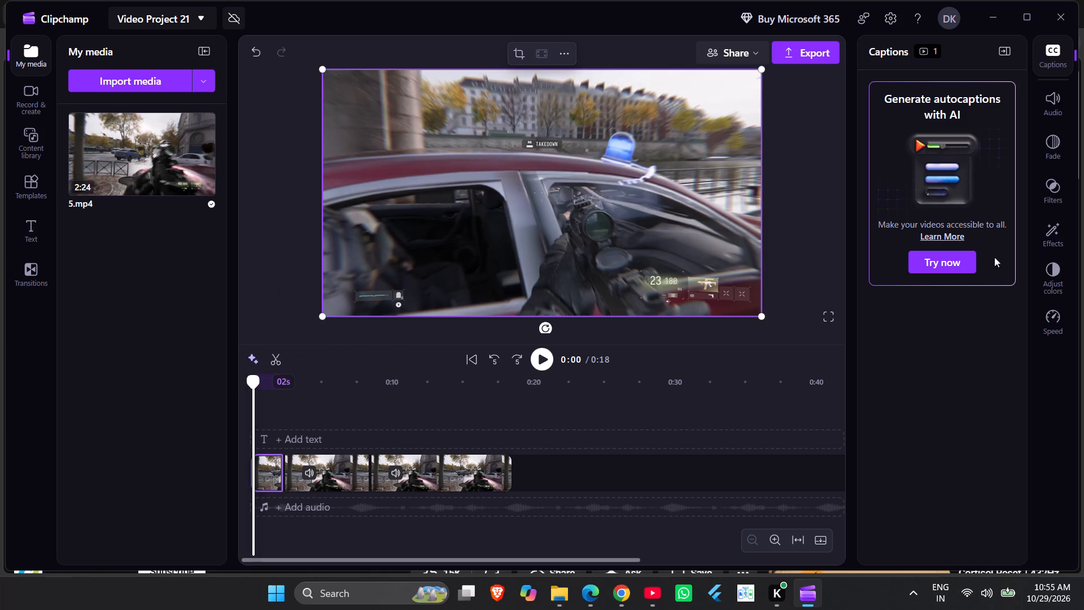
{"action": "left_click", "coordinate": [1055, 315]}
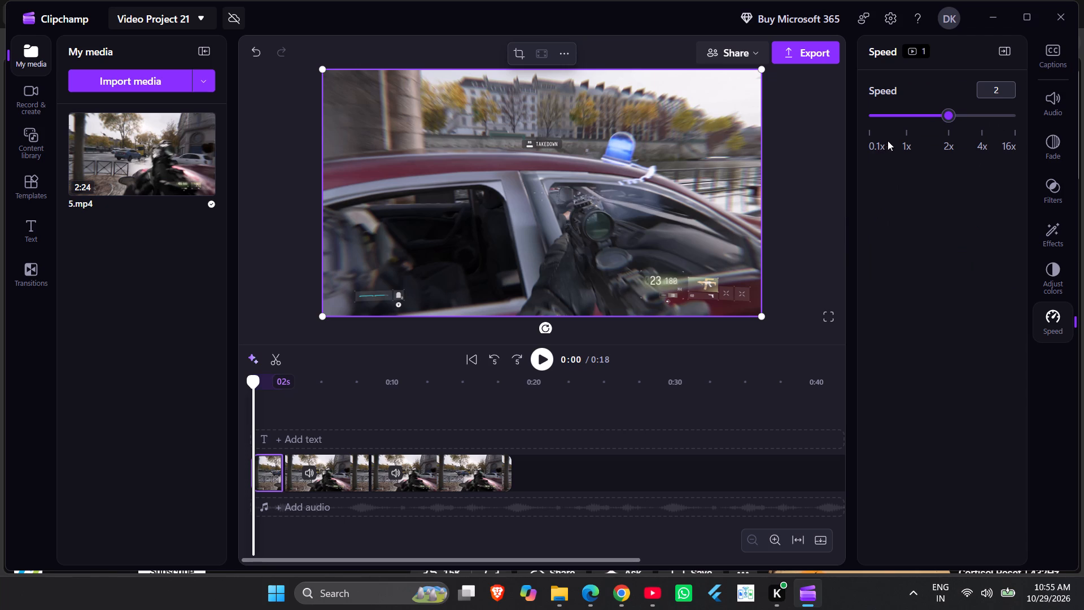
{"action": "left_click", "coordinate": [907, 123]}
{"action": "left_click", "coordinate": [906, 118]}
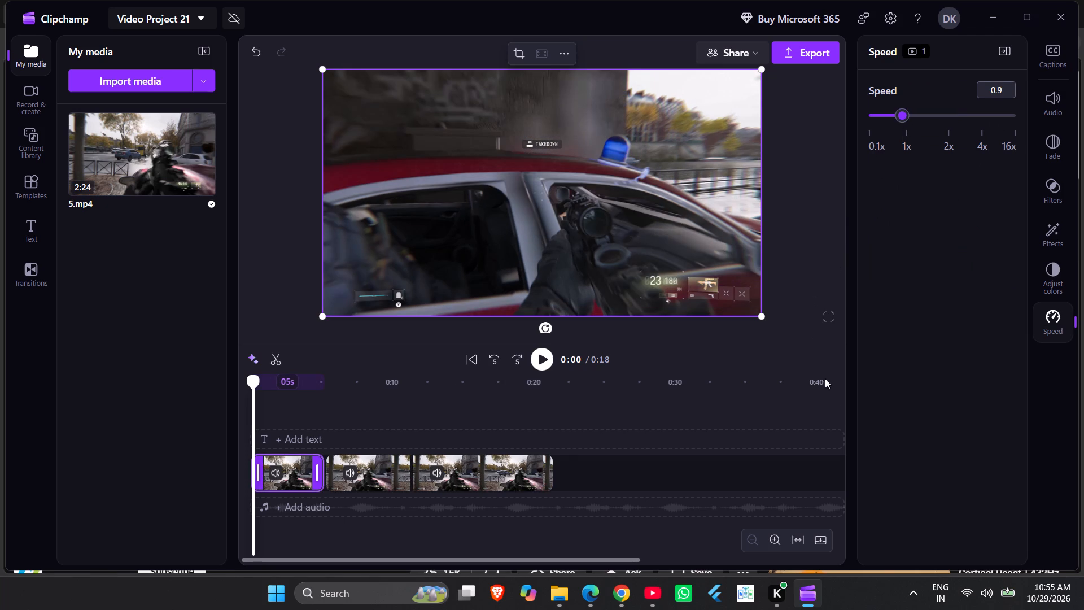
Set the speed of the second clip on the timeline to 1x.
{"action": "left_click", "coordinate": [375, 481]}
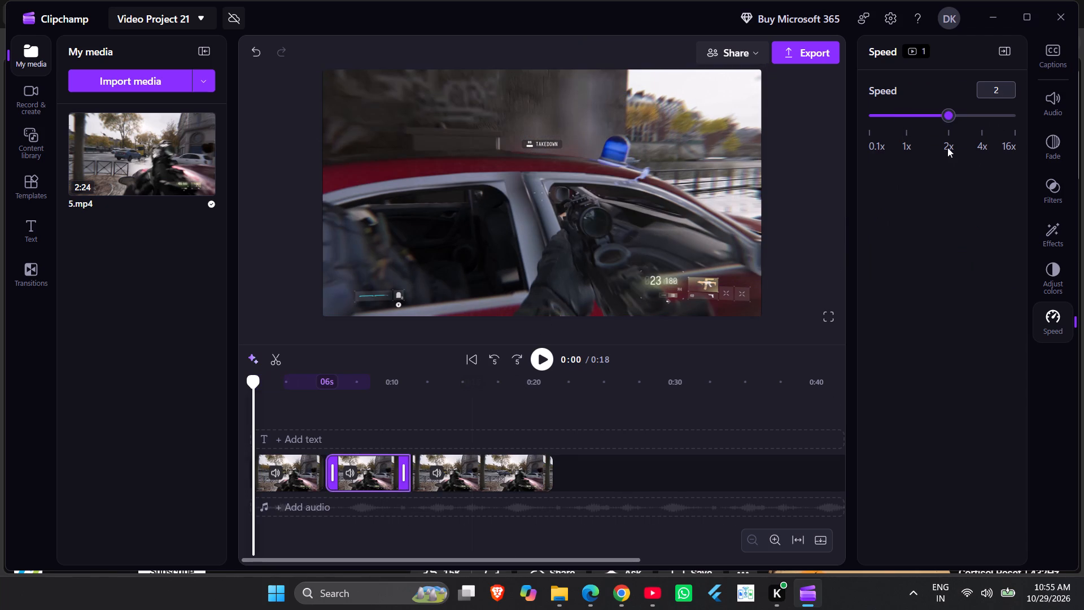
{"action": "left_click", "coordinate": [906, 120]}
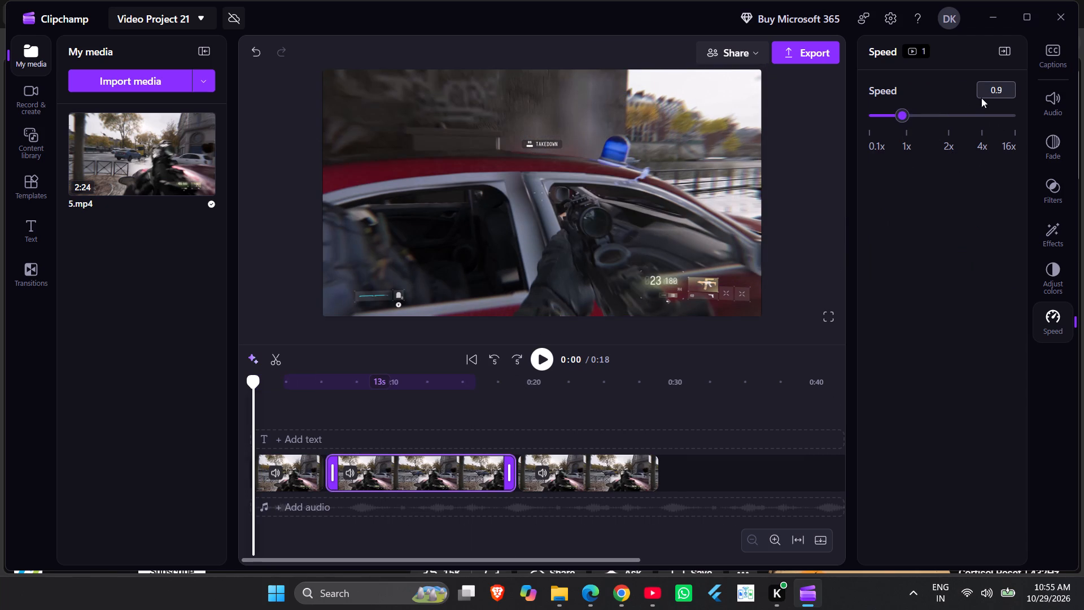
{"action": "left_click", "coordinate": [908, 119]}
{"action": "left_click", "coordinate": [908, 119]}
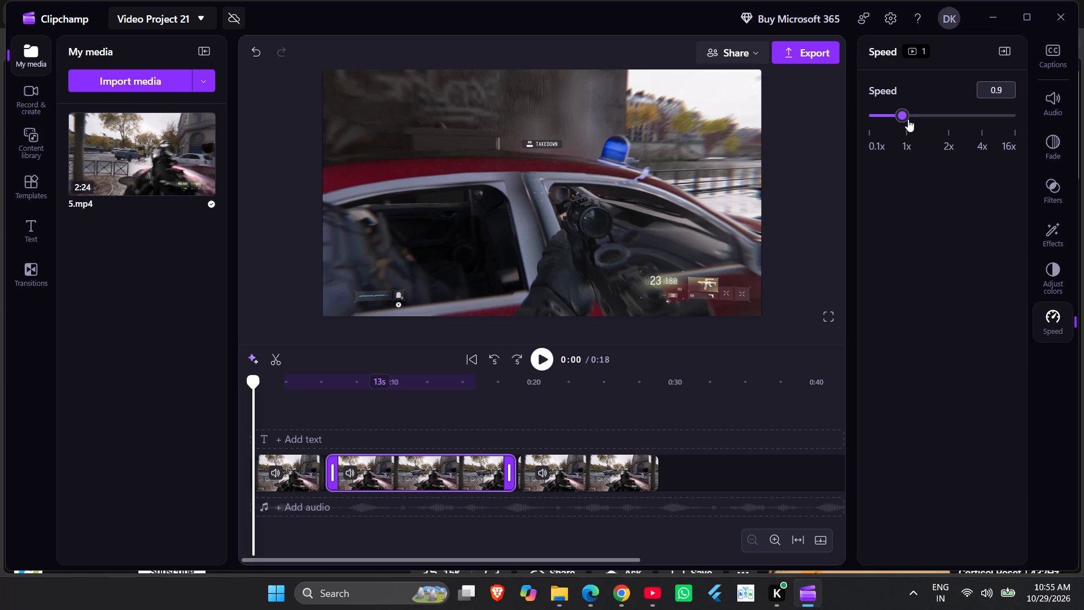
{"action": "left_click", "coordinate": [908, 115]}
{"action": "left_click", "coordinate": [910, 115]}
{"action": "left_click", "coordinate": [913, 116]}
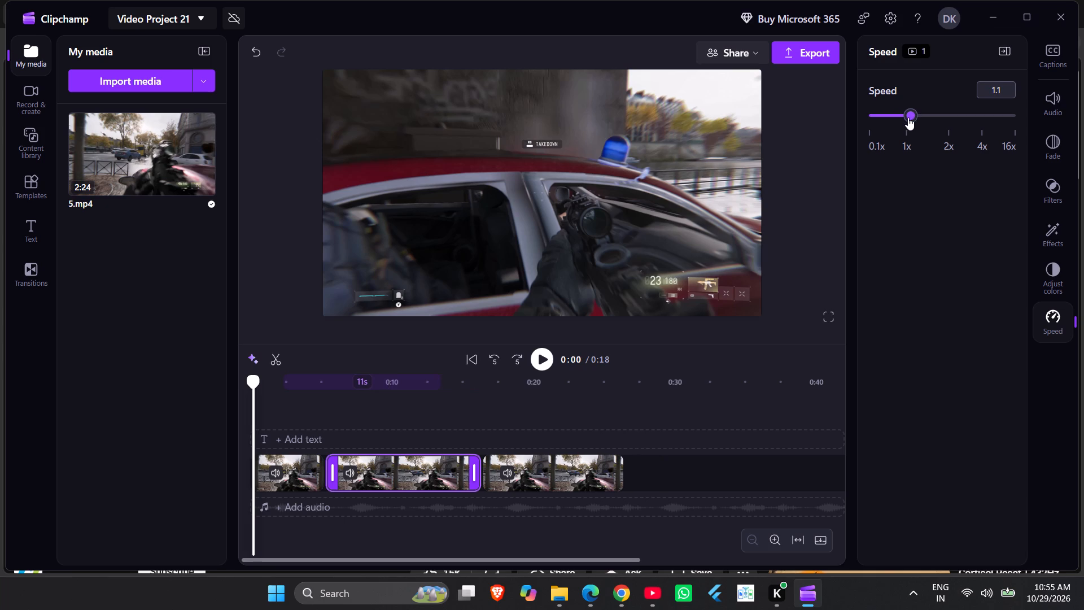
{"action": "left_click", "coordinate": [904, 118]}
{"action": "left_click", "coordinate": [913, 123]}
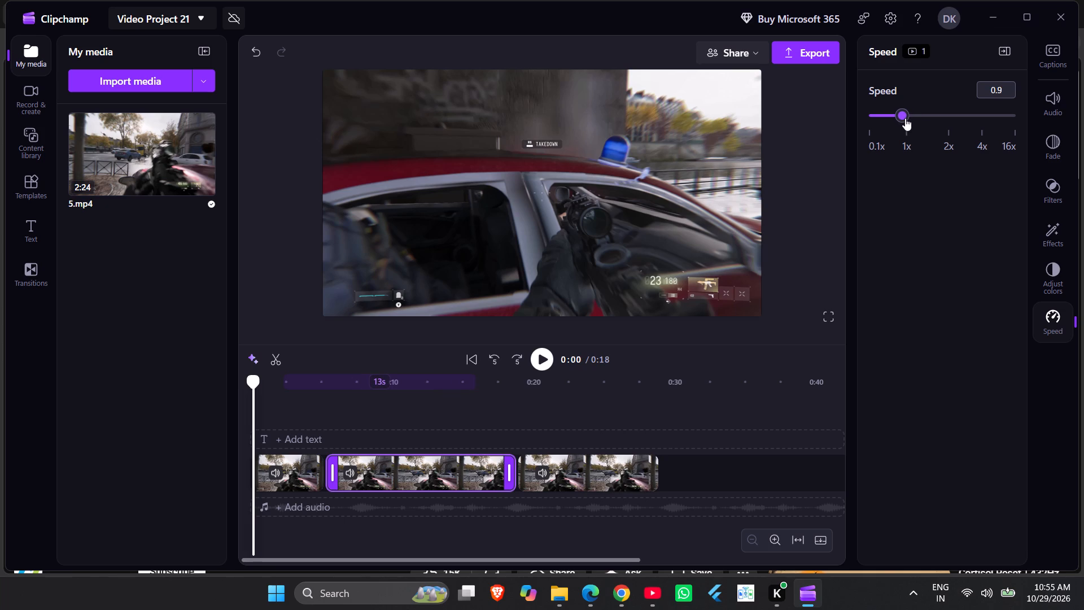
{"action": "left_click", "coordinate": [907, 119]}
{"action": "left_click", "coordinate": [910, 121]}
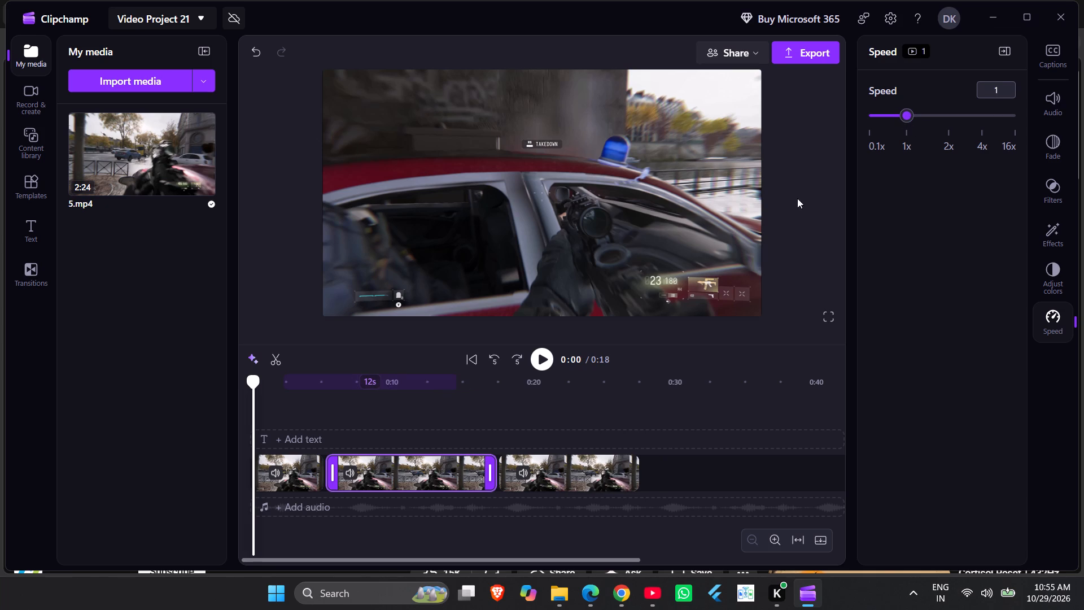
Set the speed of the first clip on the timeline to 1x.
{"action": "left_click", "coordinate": [304, 472]}
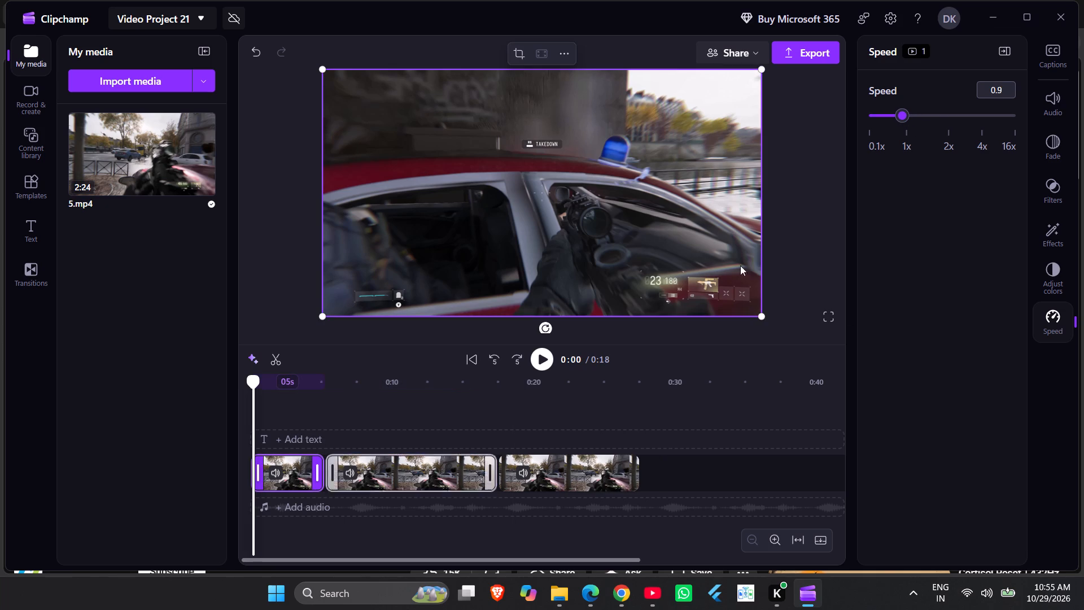
{"action": "left_click", "coordinate": [906, 123]}
{"action": "left_click", "coordinate": [906, 140]}
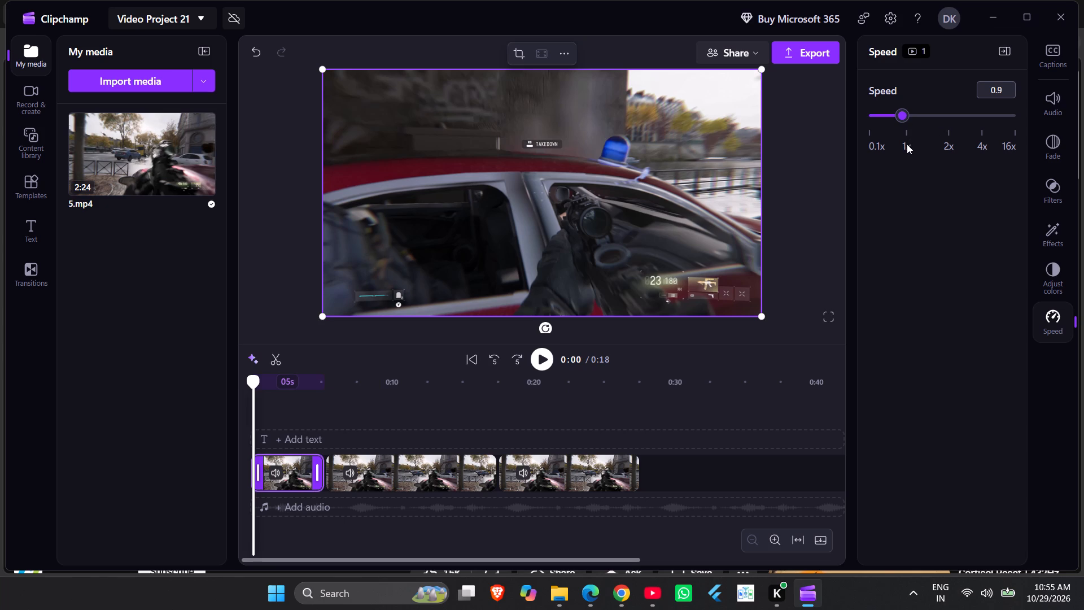
{"action": "left_click", "coordinate": [907, 144]}
{"action": "left_click", "coordinate": [906, 152]}
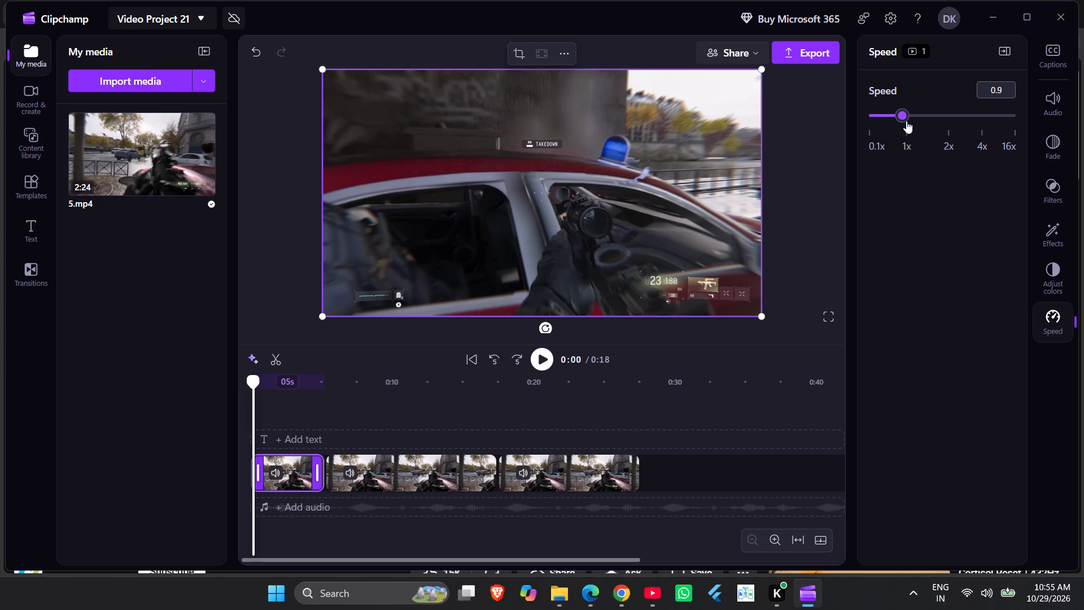
{"action": "left_click", "coordinate": [906, 121]}
{"action": "left_click", "coordinate": [908, 120]}
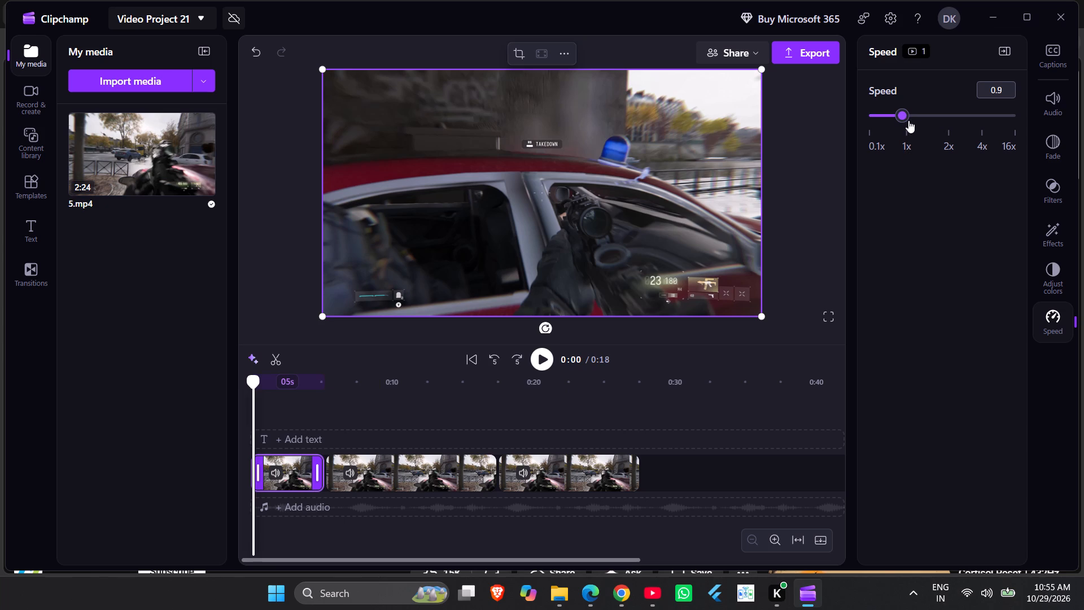
{"action": "left_click", "coordinate": [908, 120]}
{"action": "left_click", "coordinate": [913, 123]}
{"action": "left_click", "coordinate": [910, 122]}
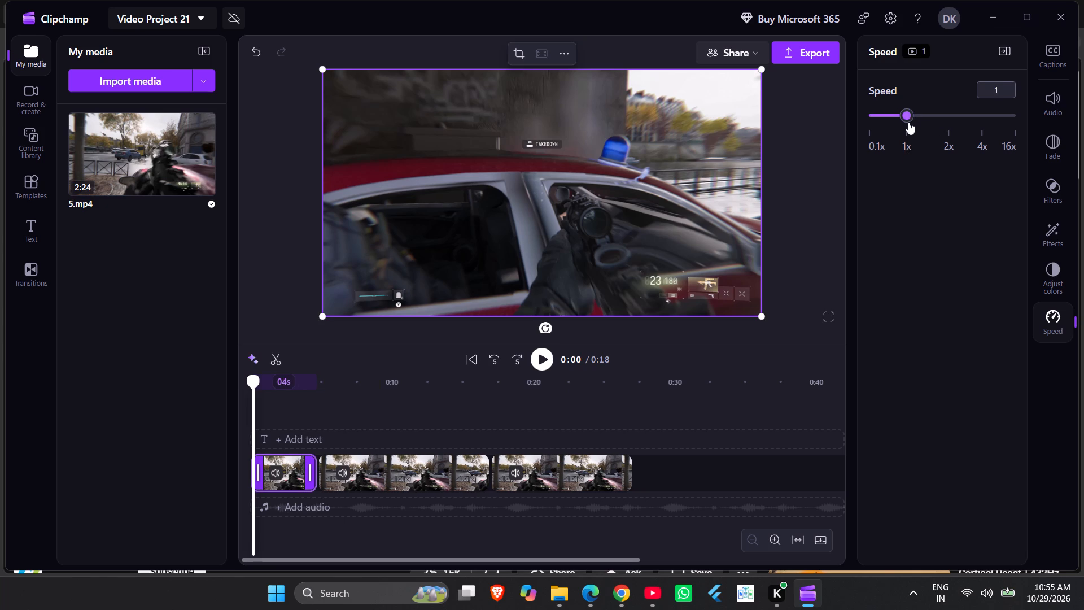
Check the second clip's speed and set the last clip's speed to 1x.
{"action": "left_click", "coordinate": [369, 475]}
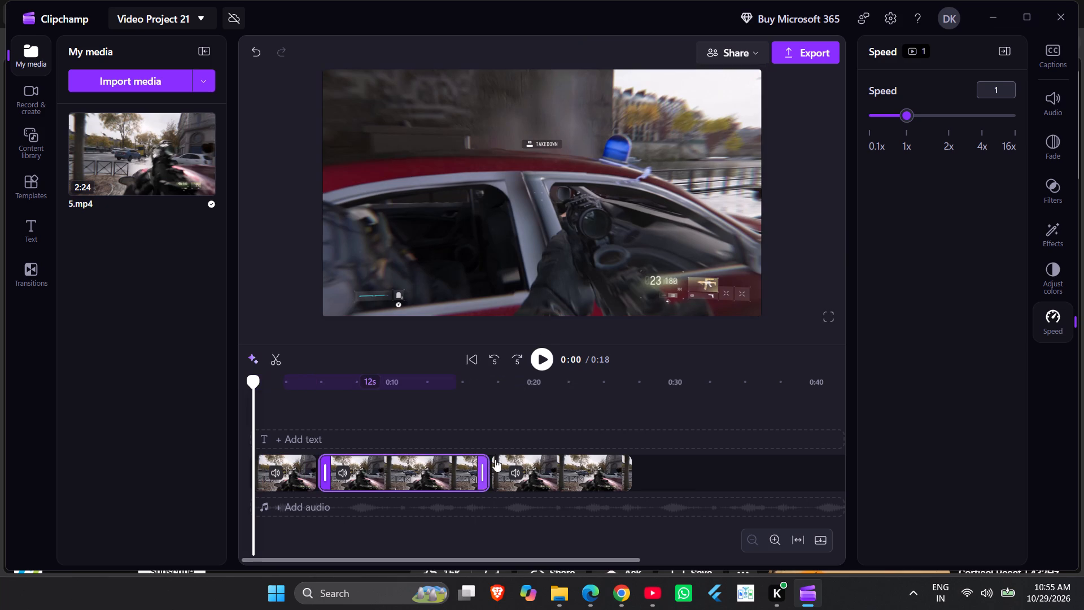
{"action": "left_click", "coordinate": [512, 467]}
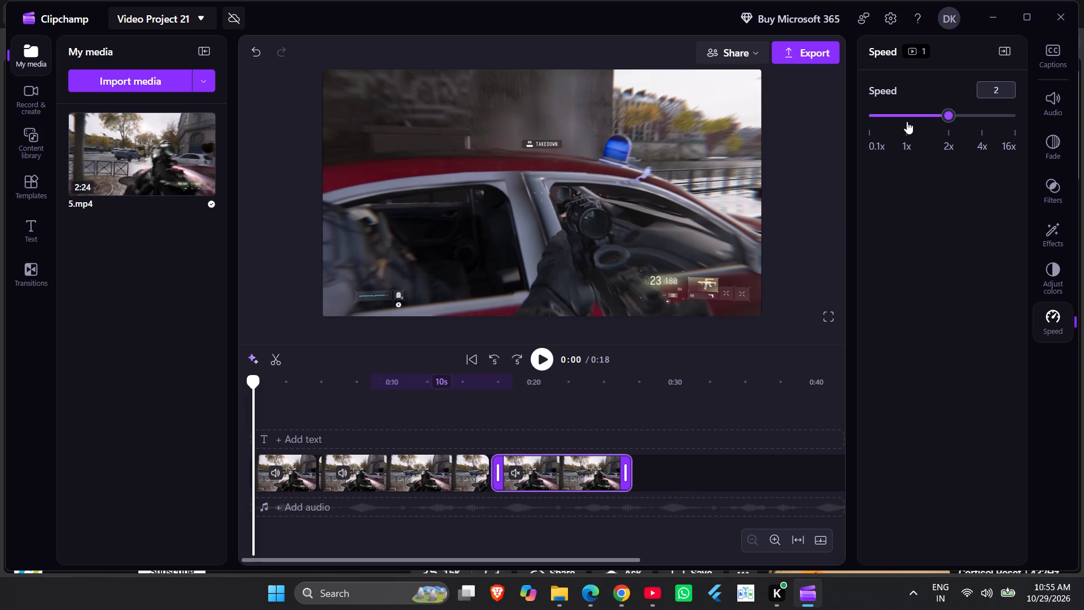
{"action": "left_click", "coordinate": [907, 121]}
{"action": "left_click", "coordinate": [911, 115]}
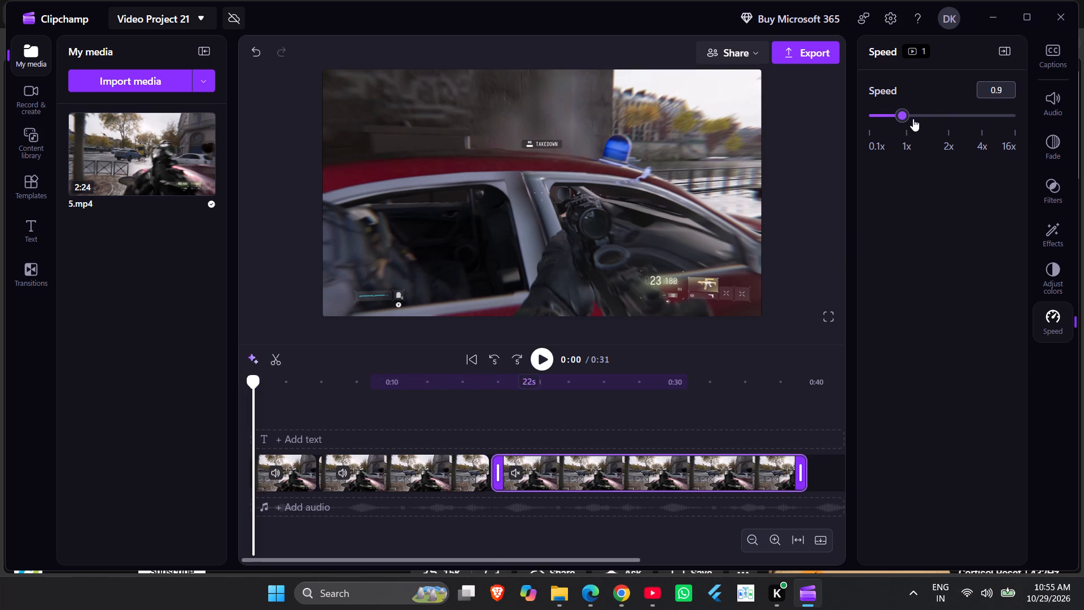
{"action": "left_click", "coordinate": [912, 119]}
{"action": "left_click", "coordinate": [907, 119]}
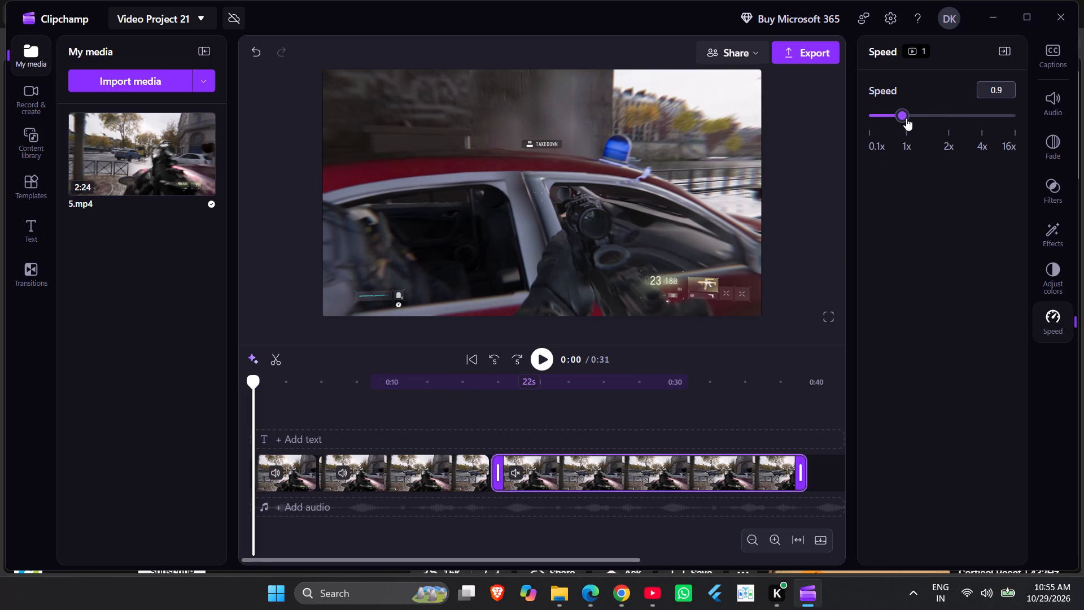
{"action": "left_click", "coordinate": [910, 119]}
{"action": "left_click", "coordinate": [911, 120]}
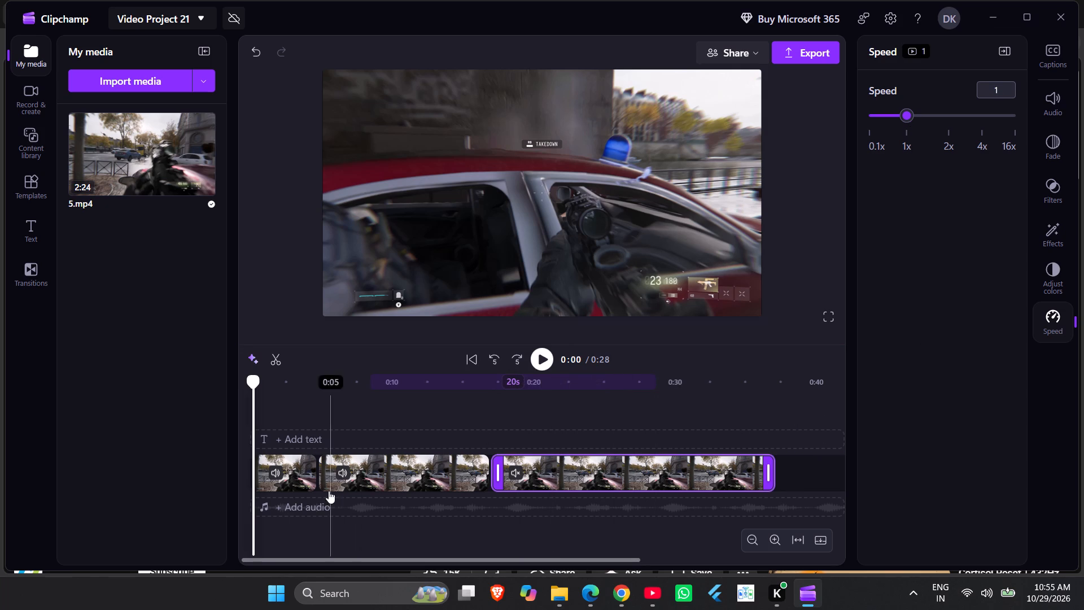
Add a Burn transition between the first and second clips on the timeline.
{"action": "left_click", "coordinate": [320, 471]}
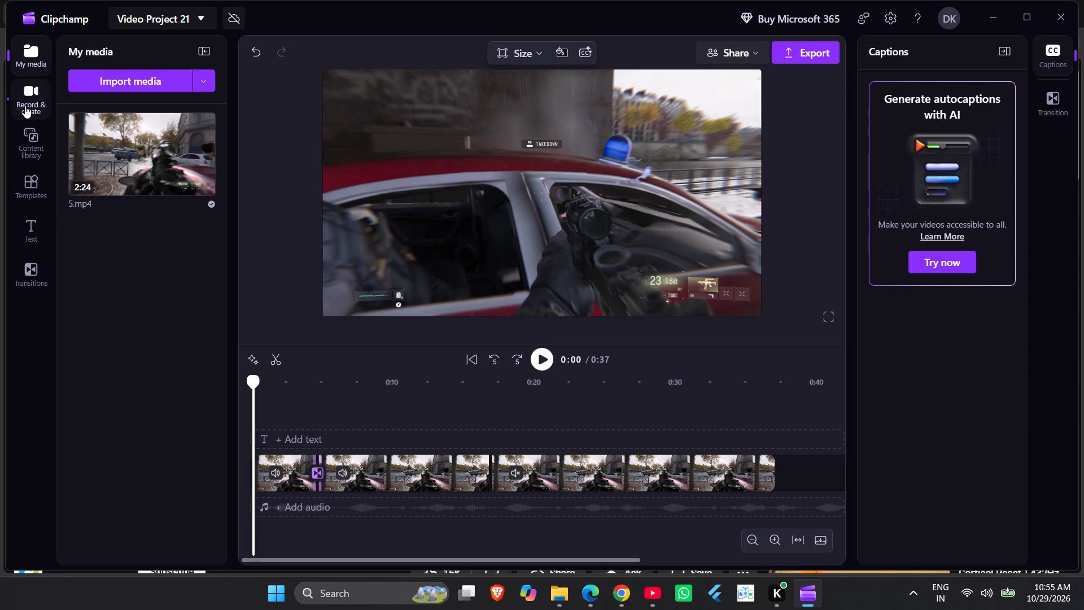
{"action": "left_click", "coordinate": [36, 269]}
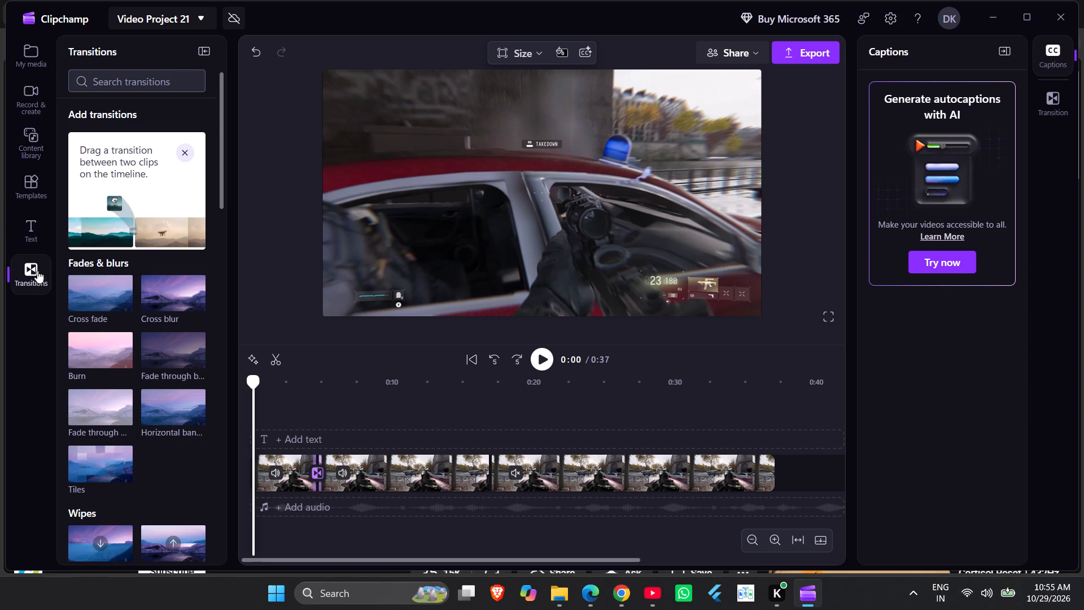
{"action": "left_click_drag", "start_coordinate": [93, 350], "coordinate": [304, 476]}
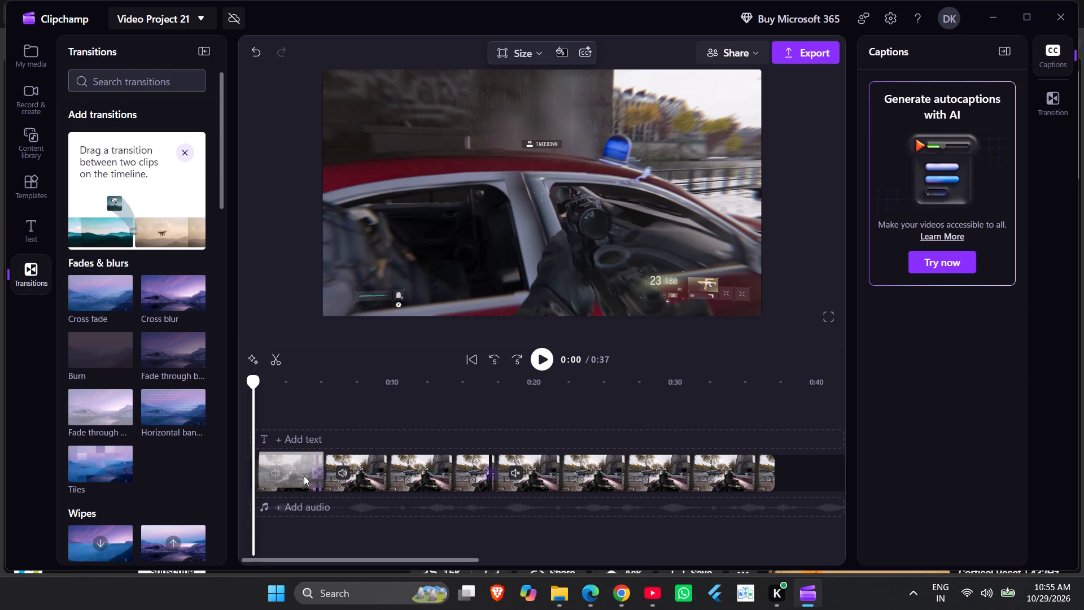
{"action": "left_click_drag", "start_coordinate": [304, 476], "coordinate": [307, 477]}
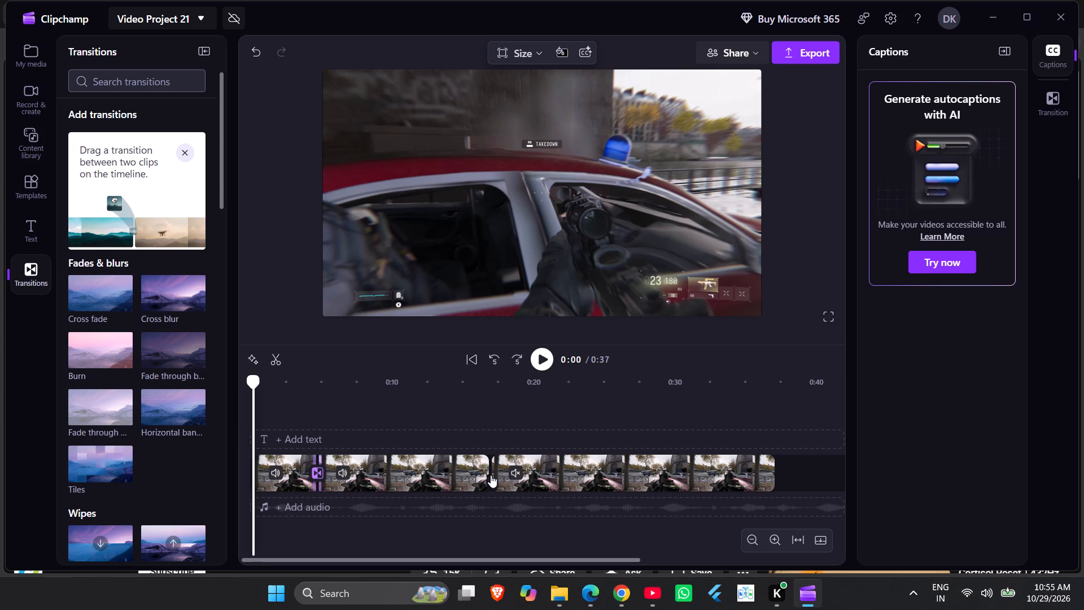
Add a Burn transition between the second and third clips on the timeline.
{"action": "left_click", "coordinate": [488, 490]}
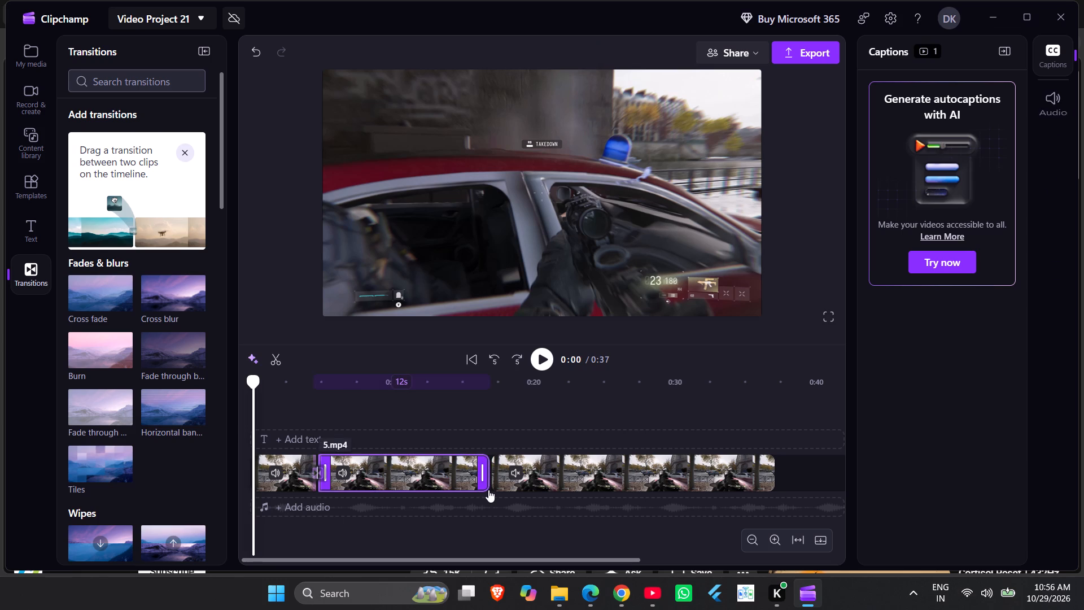
{"action": "left_click", "coordinate": [492, 482]}
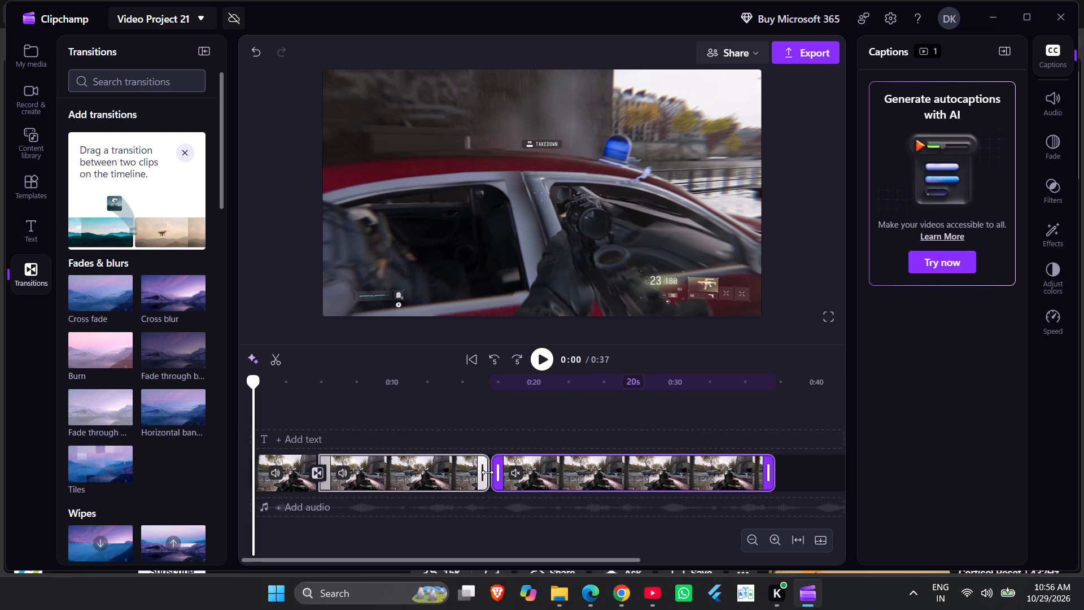
{"action": "left_click", "coordinate": [491, 475]}
{"action": "left_click", "coordinate": [488, 476]}
{"action": "left_click_drag", "start_coordinate": [510, 476], "coordinate": [516, 477]}
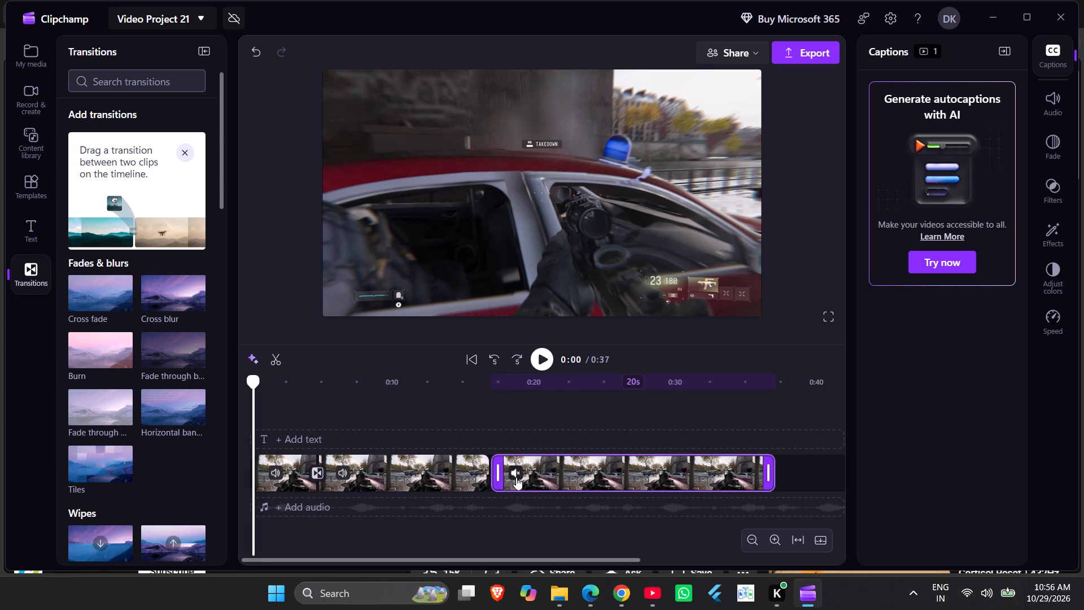
{"action": "left_click_drag", "start_coordinate": [516, 477], "coordinate": [518, 478]}
{"action": "left_click", "coordinate": [495, 471]}
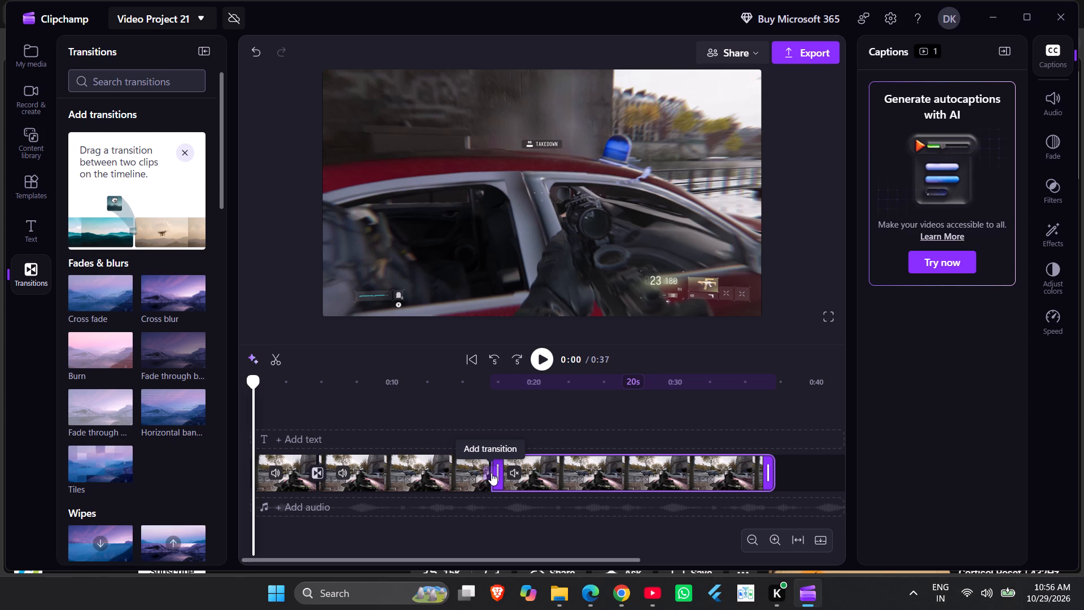
{"action": "left_click", "coordinate": [491, 473]}
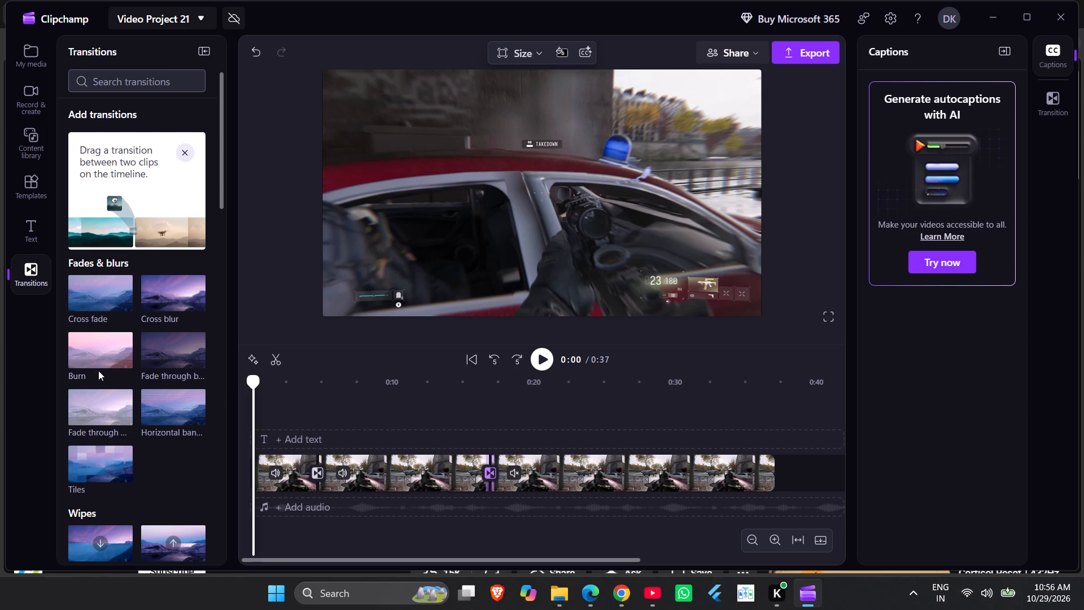
{"action": "left_click_drag", "start_coordinate": [97, 361], "coordinate": [488, 491]}
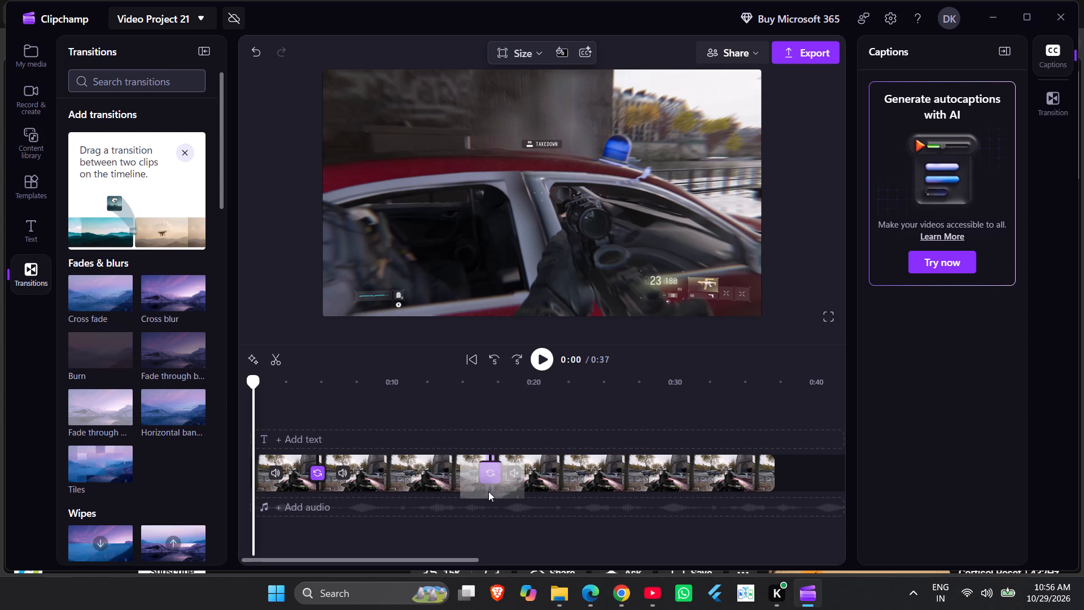
Play the edited timeline from the start to its end to review the clips and transitions.
{"action": "left_click", "coordinate": [545, 359]}
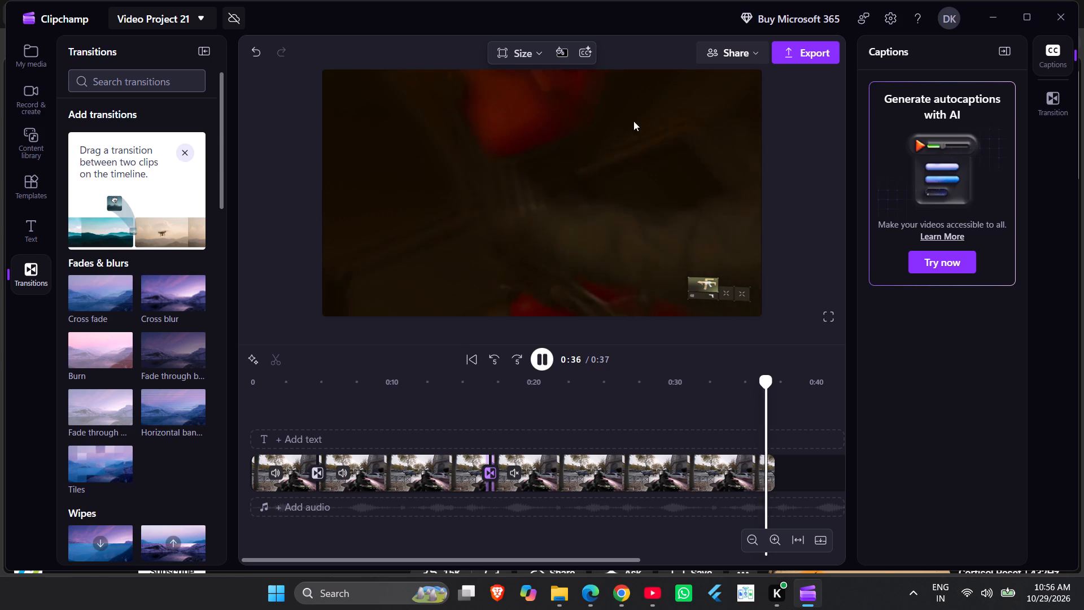
Export the video at 1080p with the file name 29-10-26(2).
{"action": "left_click", "coordinate": [798, 62]}
{"action": "left_click", "coordinate": [666, 261]}
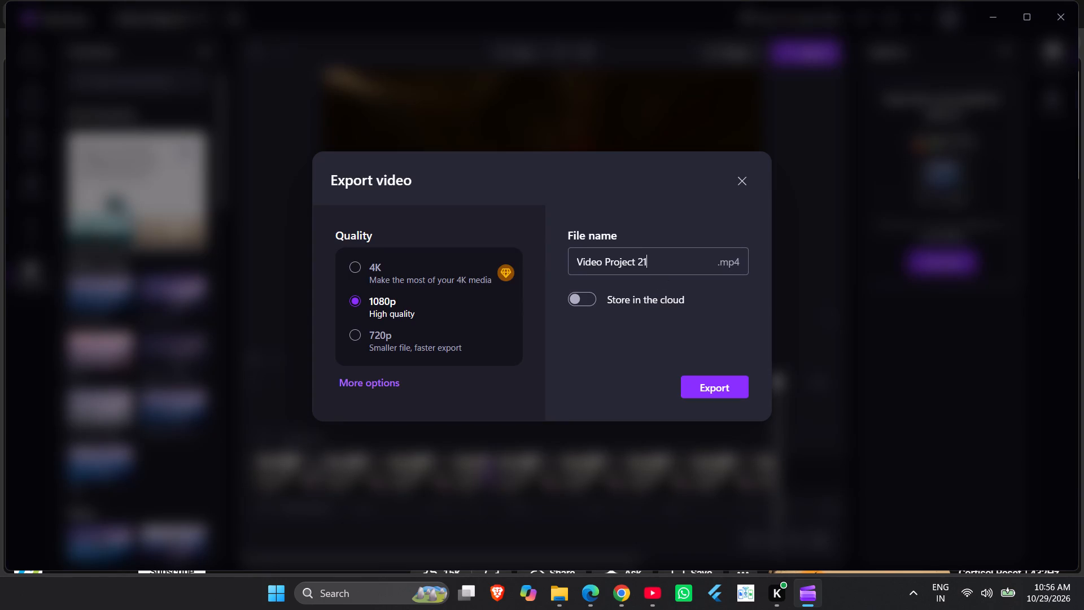
{"action": "key", "text": "BackSpace"}
{"action": "key", "text": "BackSpace"}
{"action": "key", "text": "BackSpace"}
{"action": "key", "text": "BackSpace"}
{"action": "key", "text": "BackSpace"}
{"action": "key", "text": "BackSpace"}
{"action": "key", "text": "BackSpace"}
{"action": "key", "text": "BackSpace"}
{"action": "key", "text": "BackSpace"}
{"action": "key", "text": "BackSpace"}
{"action": "key", "text": "BackSpace"}
{"action": "key", "text": "BackSpace"}
{"action": "key", "text": "BackSpace"}
{"action": "key", "text": "BackSpace"}
{"action": "key", "text": "BackSpace"}
{"action": "key", "text": "BackSpace"}
{"action": "key", "text": "BackSpace"}
{"action": "key", "text": "BackSpace"}
{"action": "key", "text": "BackSpace"}
{"action": "key", "text": "BackSpace"}
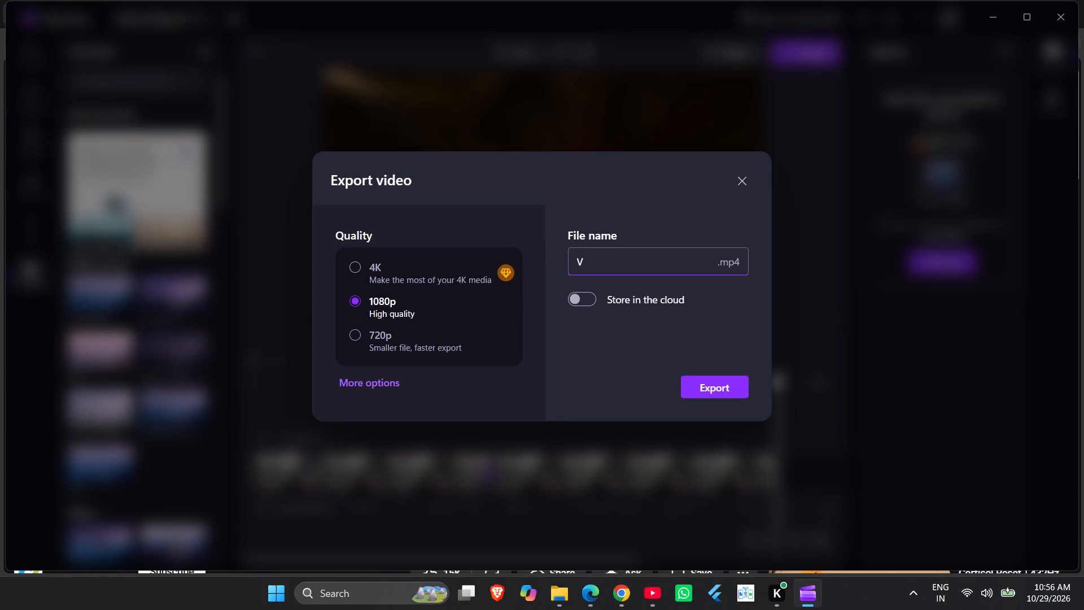
{"action": "type", "text": "29"}
{"action": "type", "text": "-10-"}
{"action": "key", "text": "6"}
{"action": "key", "text": "BackSpace"}
{"action": "type", "text": "26"}
{"action": "type", "text": "(2)"}
{"action": "left_click", "coordinate": [706, 394]}
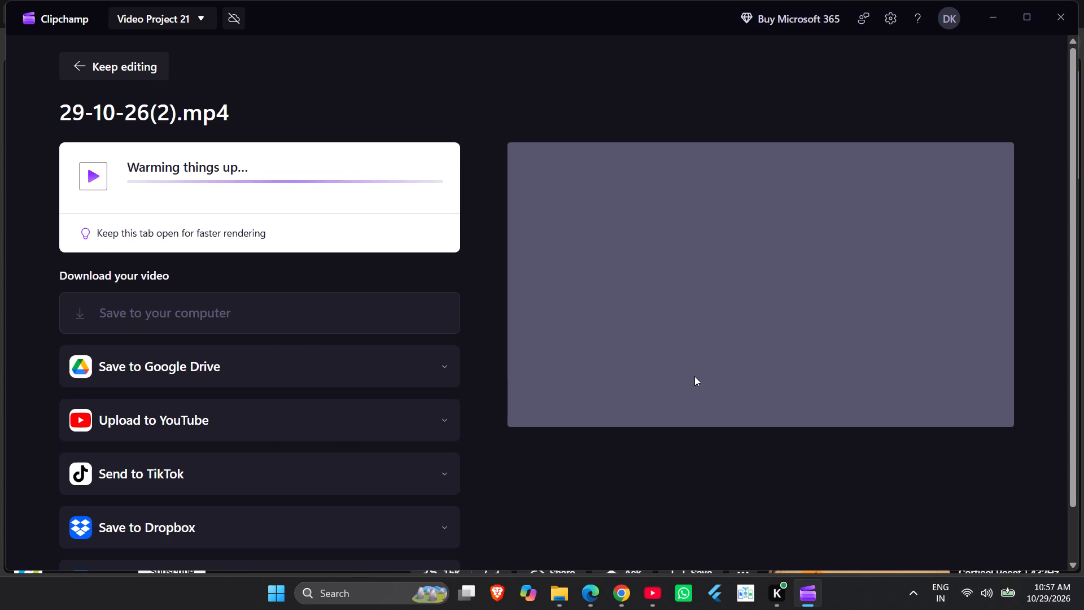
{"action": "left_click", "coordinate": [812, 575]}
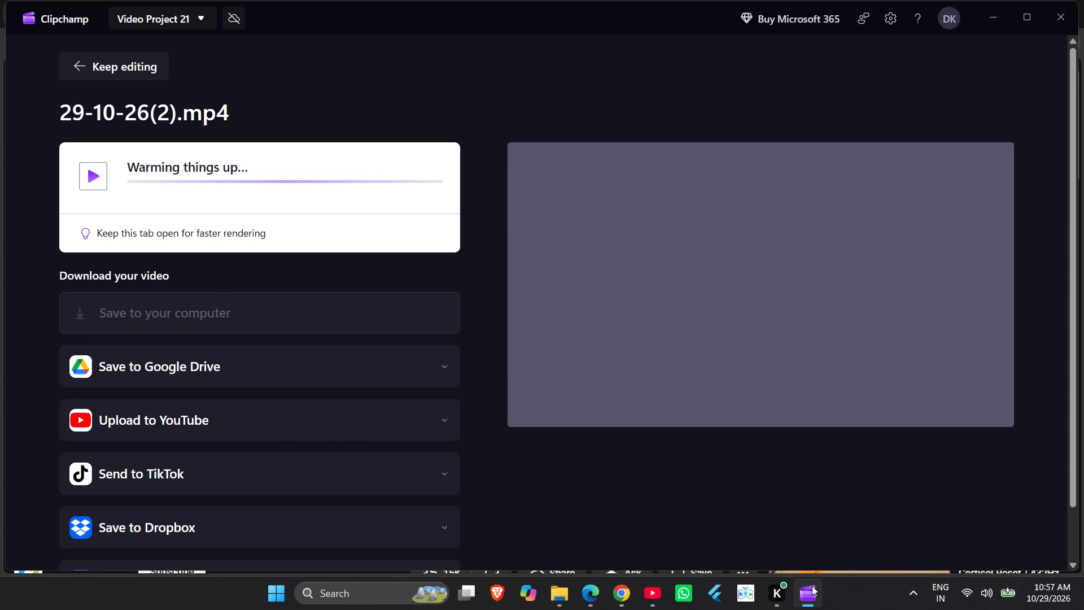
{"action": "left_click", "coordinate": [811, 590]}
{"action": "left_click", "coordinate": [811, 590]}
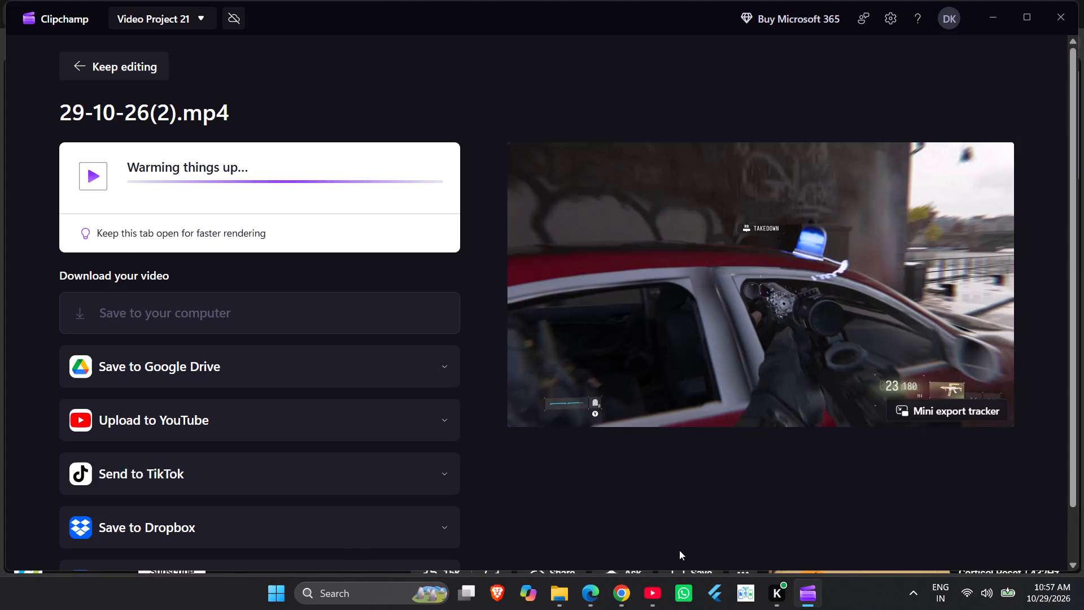
Switch to YouTube in Edge, browse the home feed, and view the Jonita Arabic Kuthu concert Short and its comments.
{"action": "left_click", "coordinate": [667, 600]}
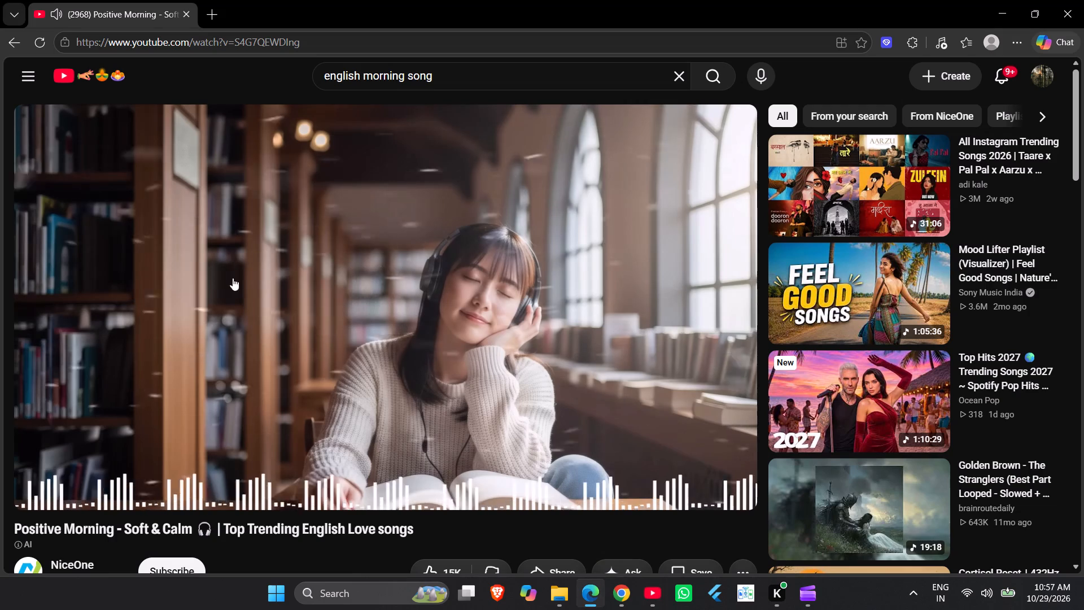
{"action": "left_click", "coordinate": [58, 68]}
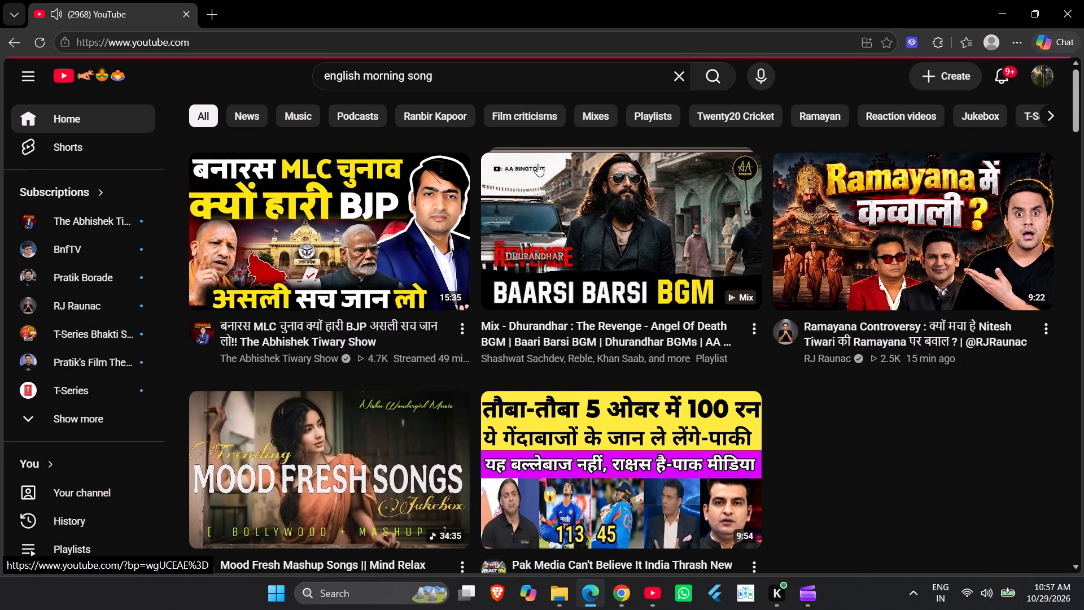
{"action": "scroll", "coordinate": [554, 181], "scroll_direction": "down", "scroll_amount": 6}
{"action": "scroll", "coordinate": [557, 189], "scroll_direction": "up", "scroll_amount": 6}
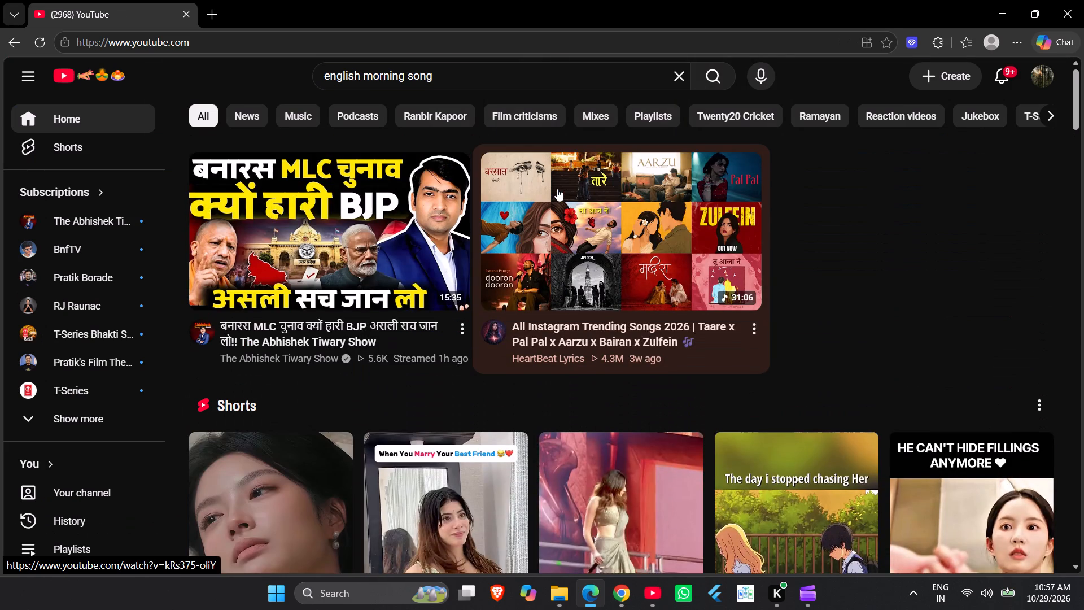
{"action": "scroll", "coordinate": [557, 189], "scroll_direction": "down", "scroll_amount": 12}
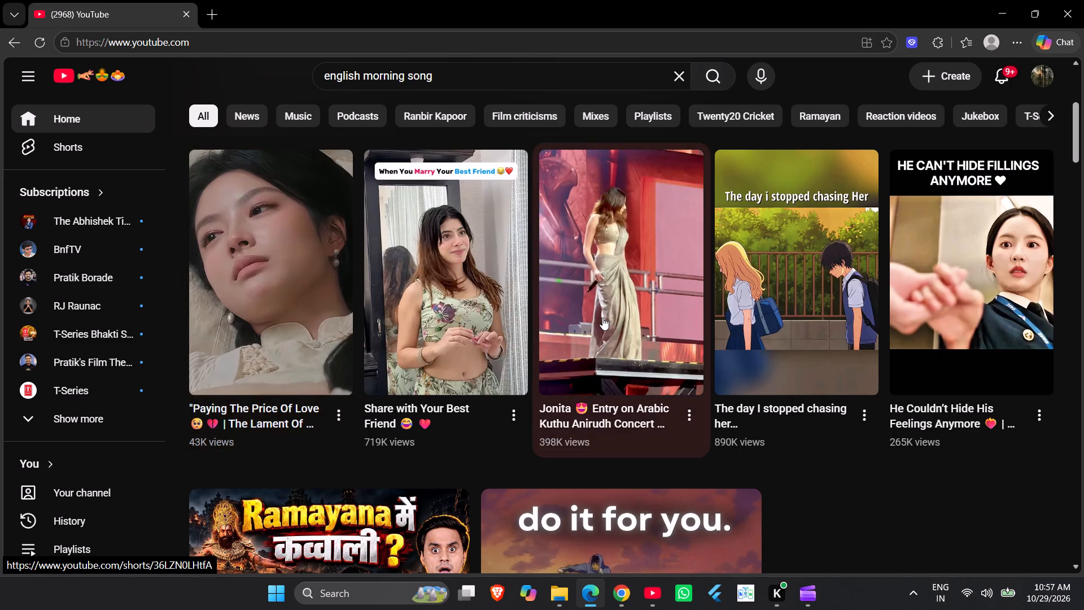
{"action": "left_click", "coordinate": [595, 281]}
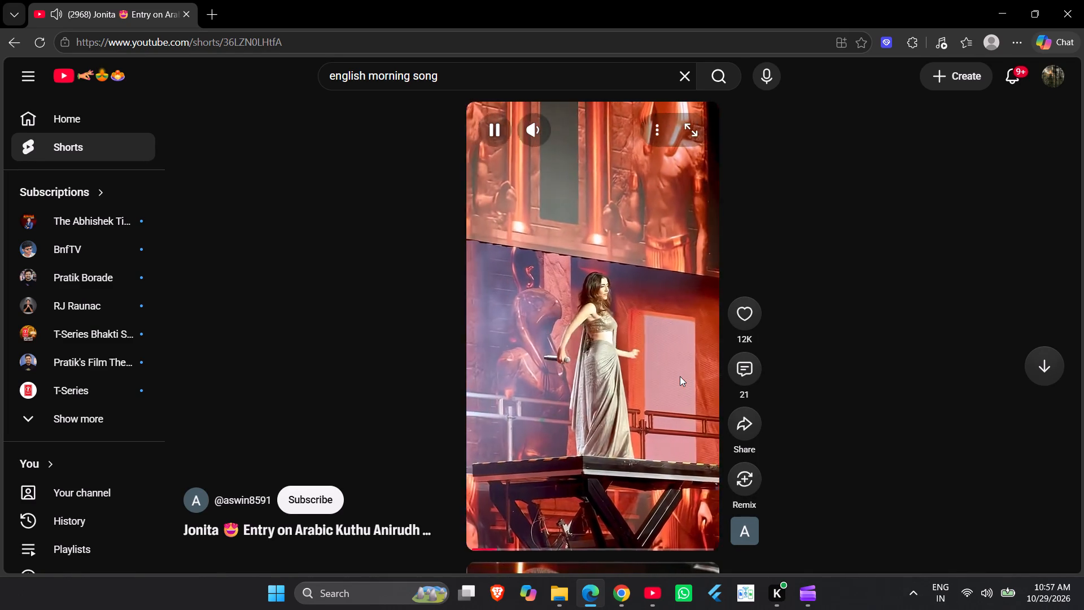
{"action": "left_click", "coordinate": [747, 384]}
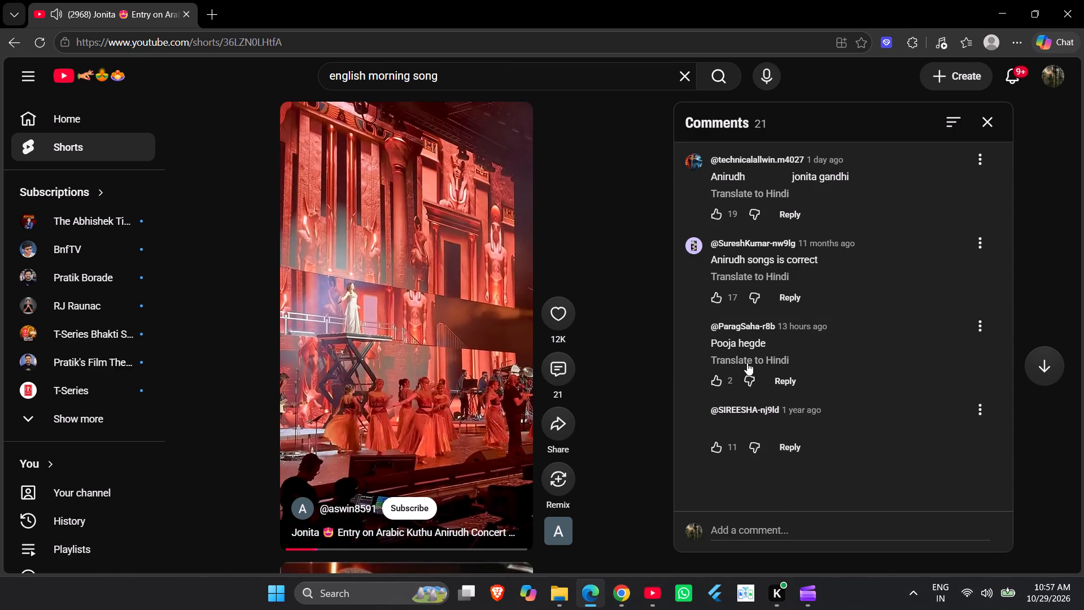
{"action": "left_click", "coordinate": [982, 125]}
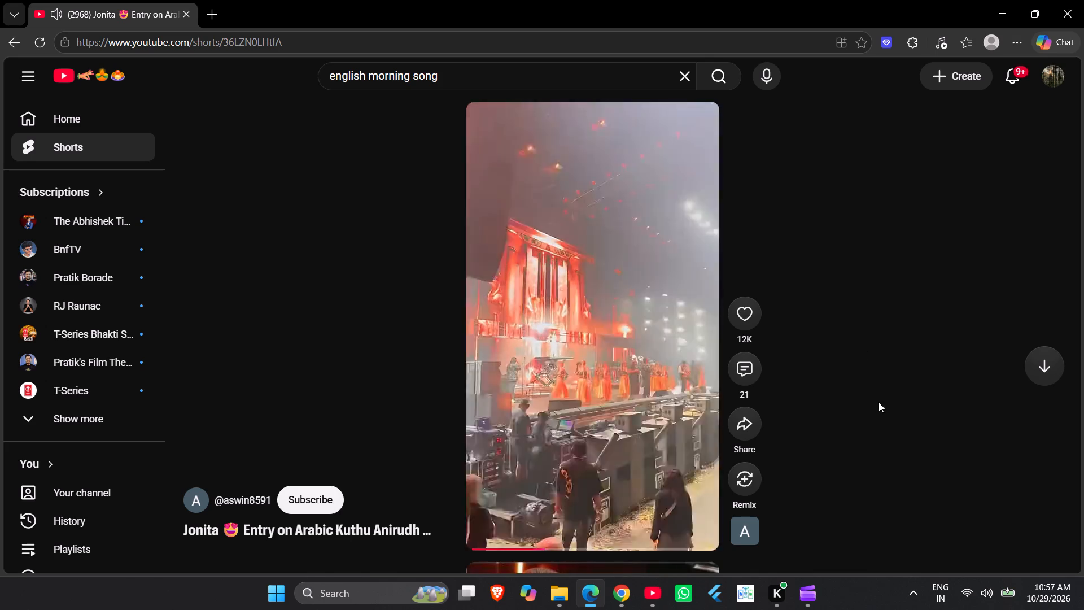
{"action": "left_click", "coordinate": [821, 586]}
{"action": "left_click", "coordinate": [821, 586]}
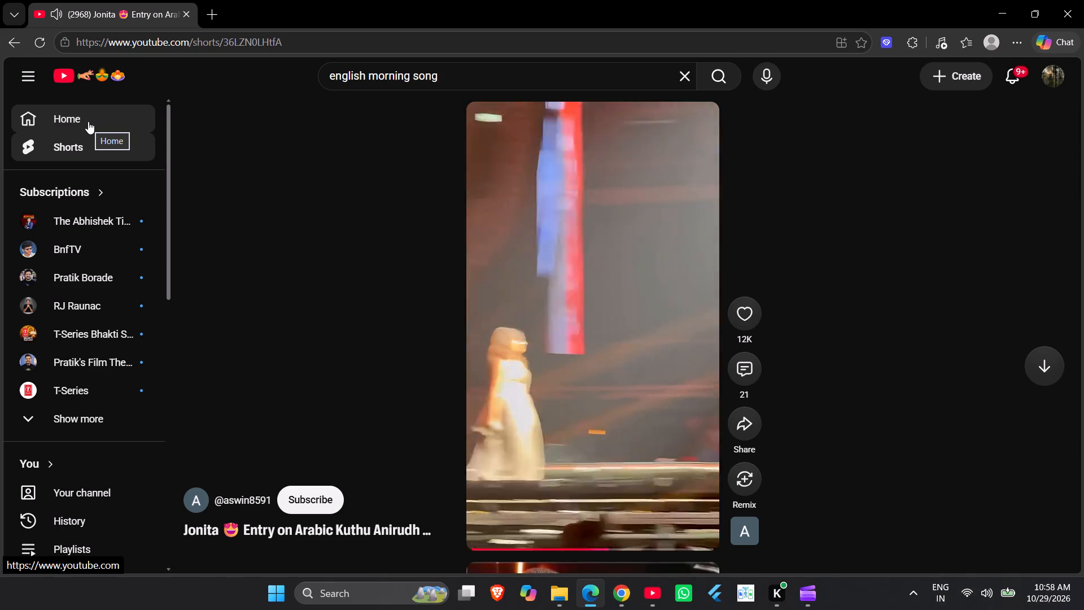
{"action": "left_click", "coordinate": [88, 121]}
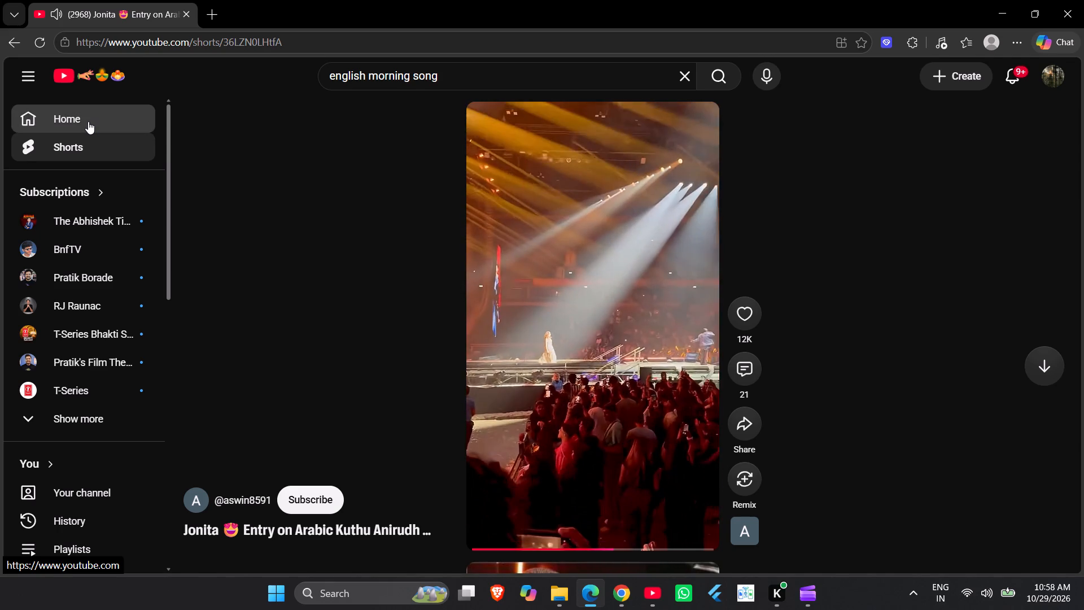
{"action": "left_click", "coordinate": [88, 121]}
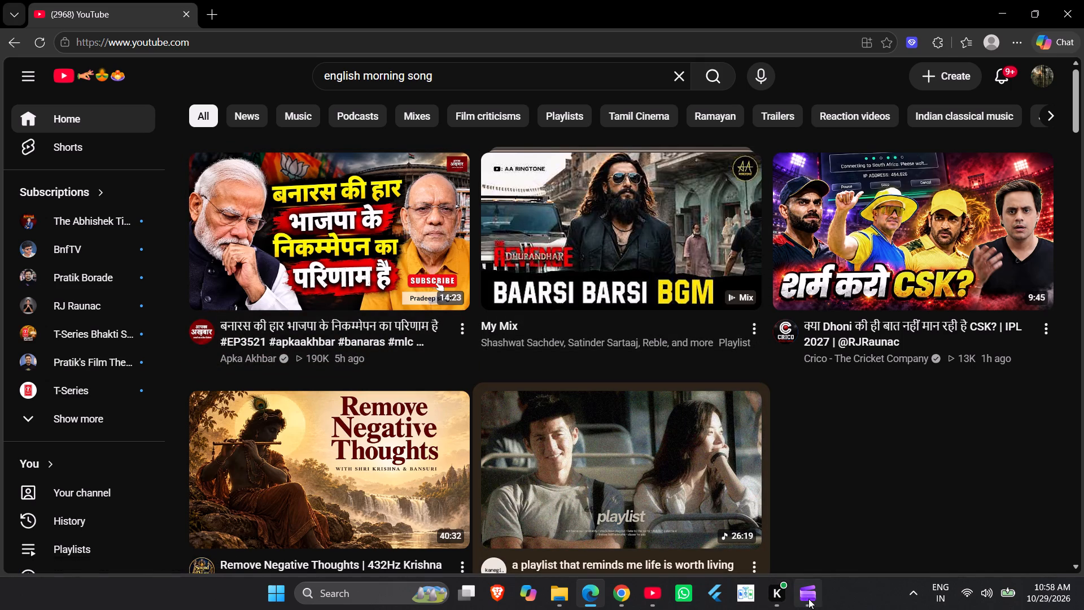
Switch back to Clipchamp and check the export status of 29-10-26(2).mp4.
{"action": "left_click", "coordinate": [811, 600]}
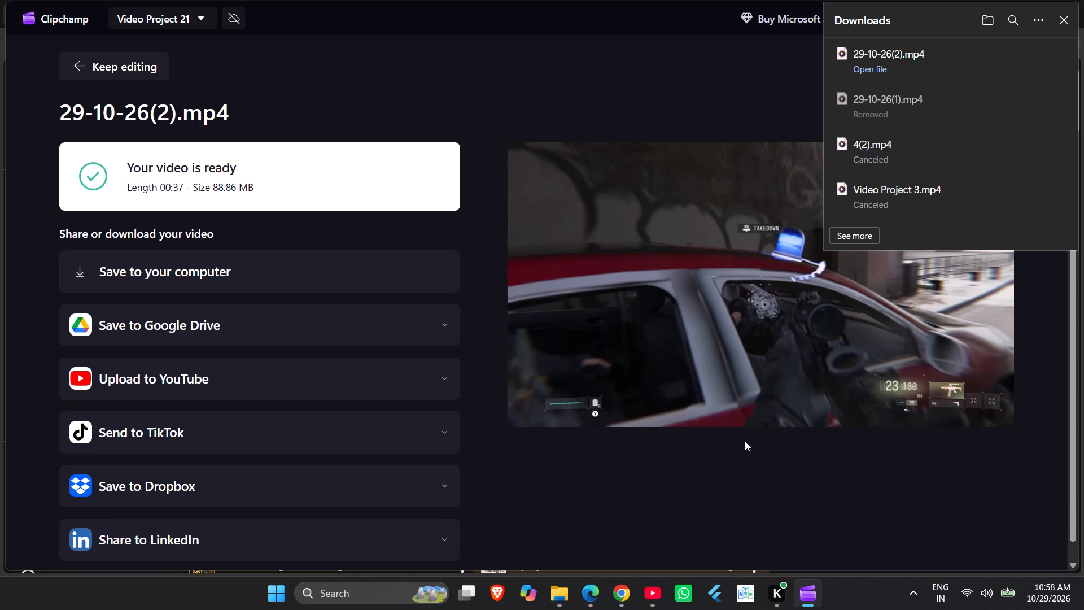
{"action": "scroll", "coordinate": [460, 260], "scroll_direction": "down", "scroll_amount": 1}
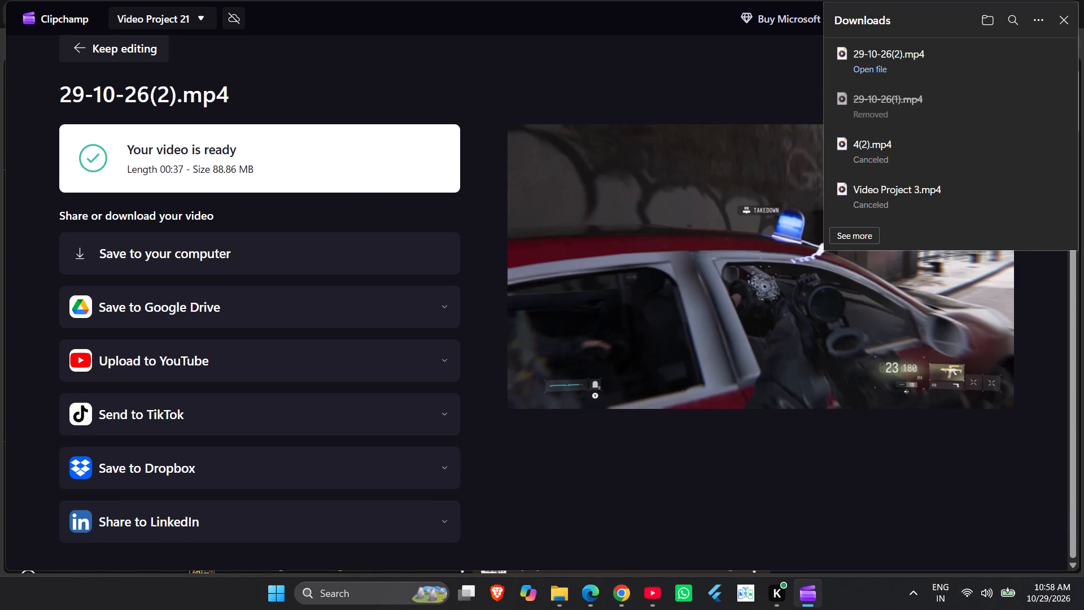
In File Explorer, move 29-10-26(2).mp4 from Downloads into the edited folder inside Desktop > cod.
{"action": "left_click", "coordinate": [561, 589]}
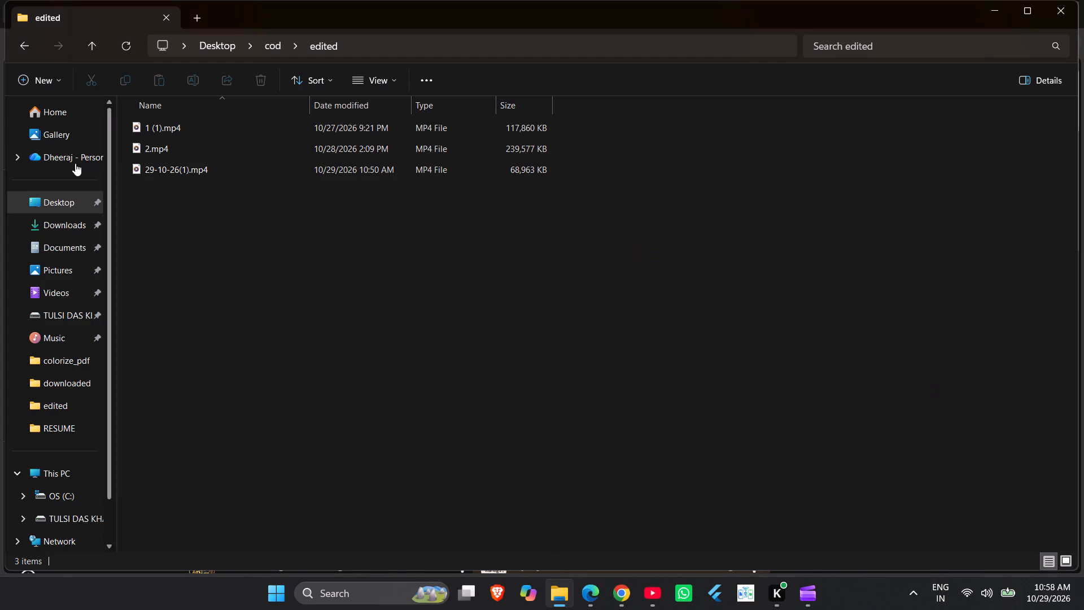
{"action": "left_click", "coordinate": [77, 229]}
{"action": "left_click", "coordinate": [170, 143]}
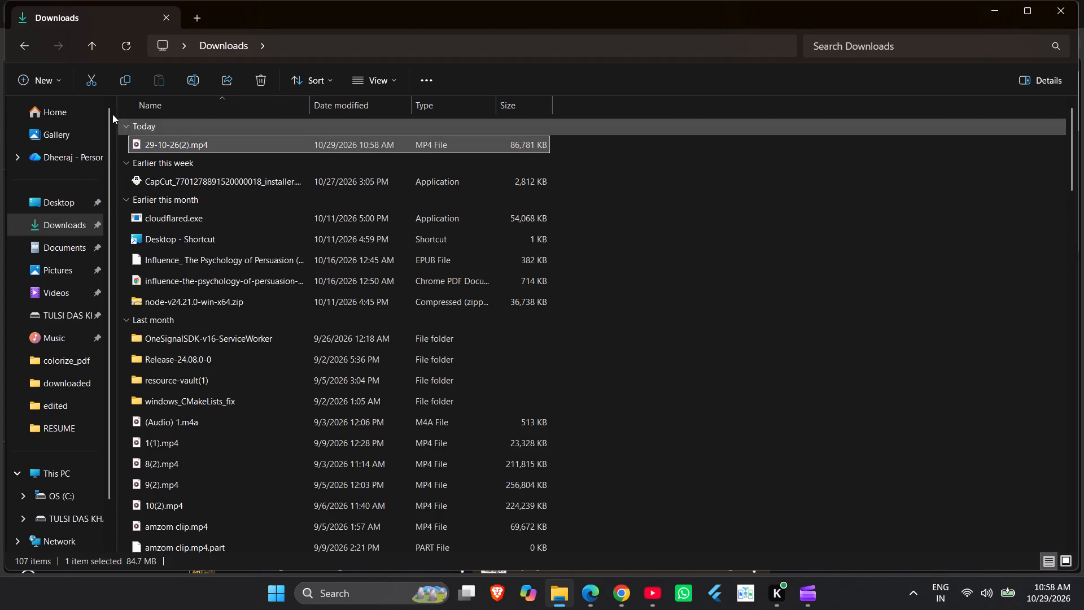
{"action": "left_click", "coordinate": [91, 90]}
{"action": "left_click", "coordinate": [84, 41]}
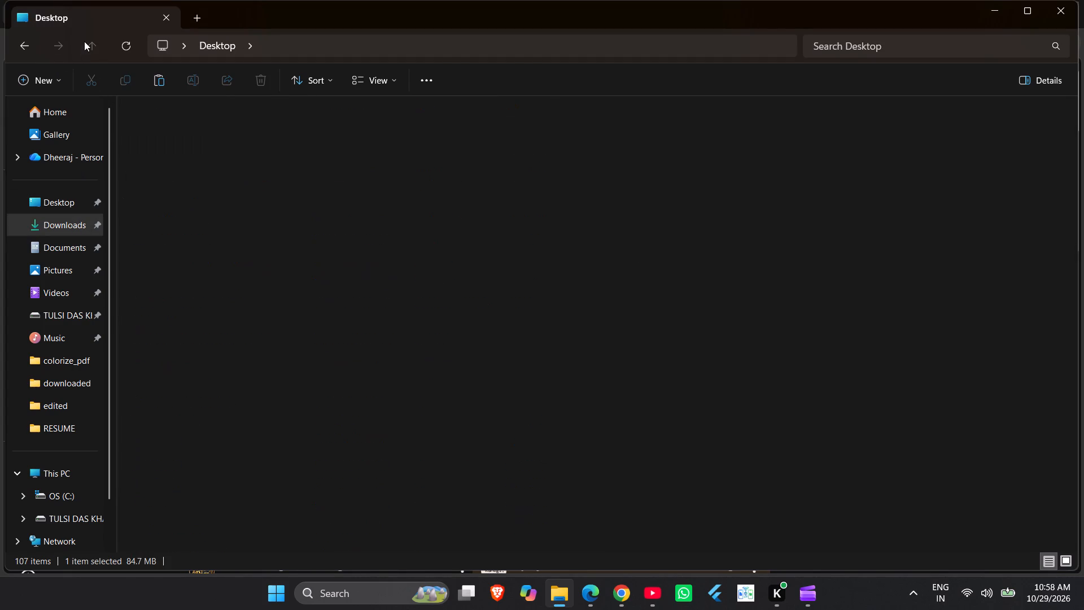
{"action": "left_click", "coordinate": [26, 54]}
{"action": "left_click", "coordinate": [26, 54]}
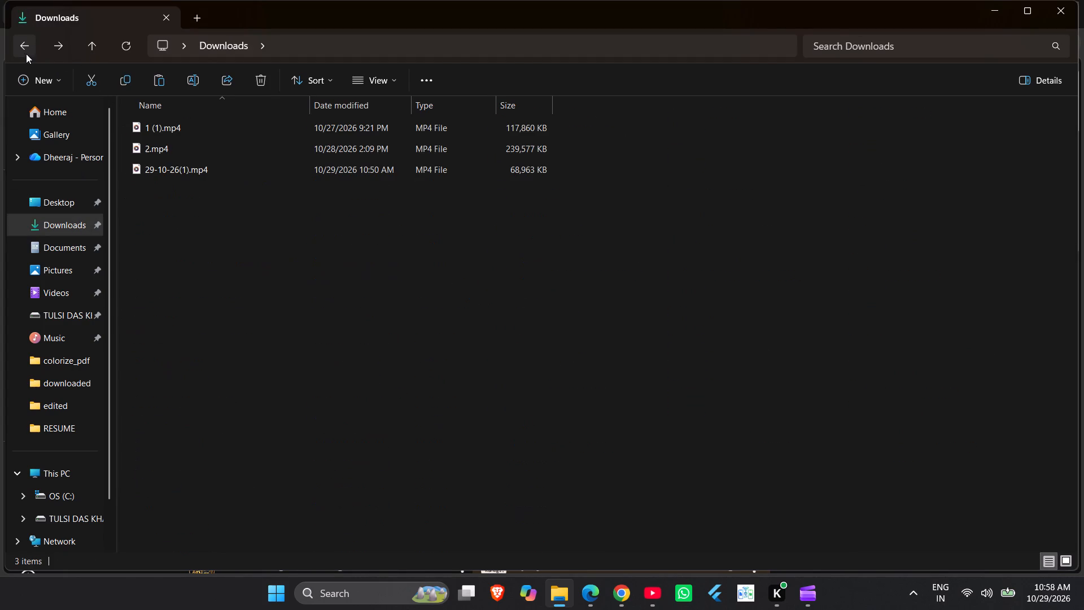
{"action": "left_click", "coordinate": [156, 82]}
{"action": "left_click", "coordinate": [221, 267]}
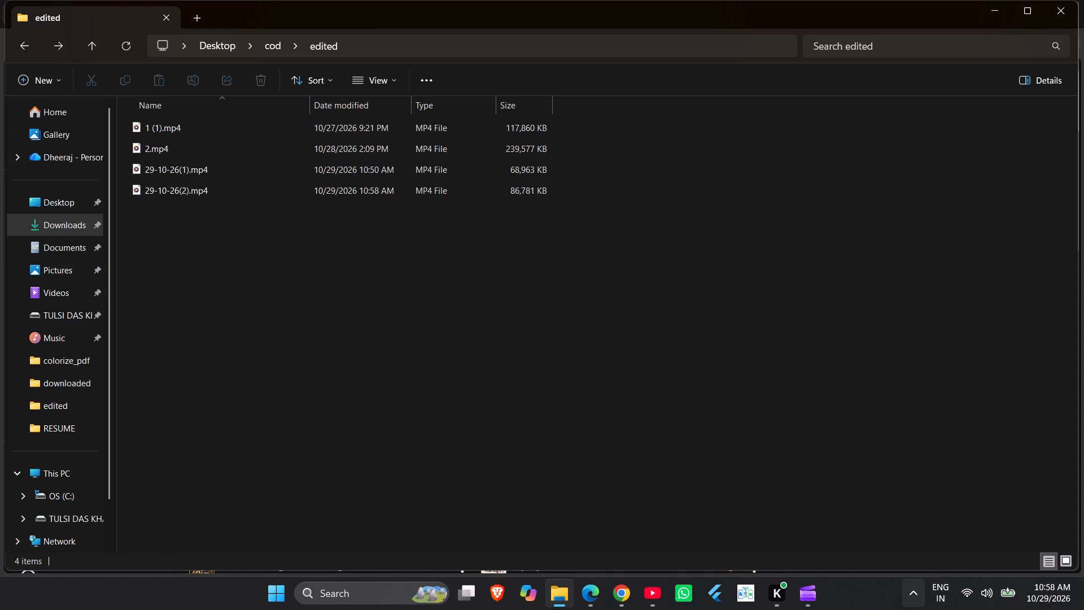
Switch back to Clipchamp, create a new video from scratch, and dismiss the list of downloads.
{"action": "left_click", "coordinate": [816, 608]}
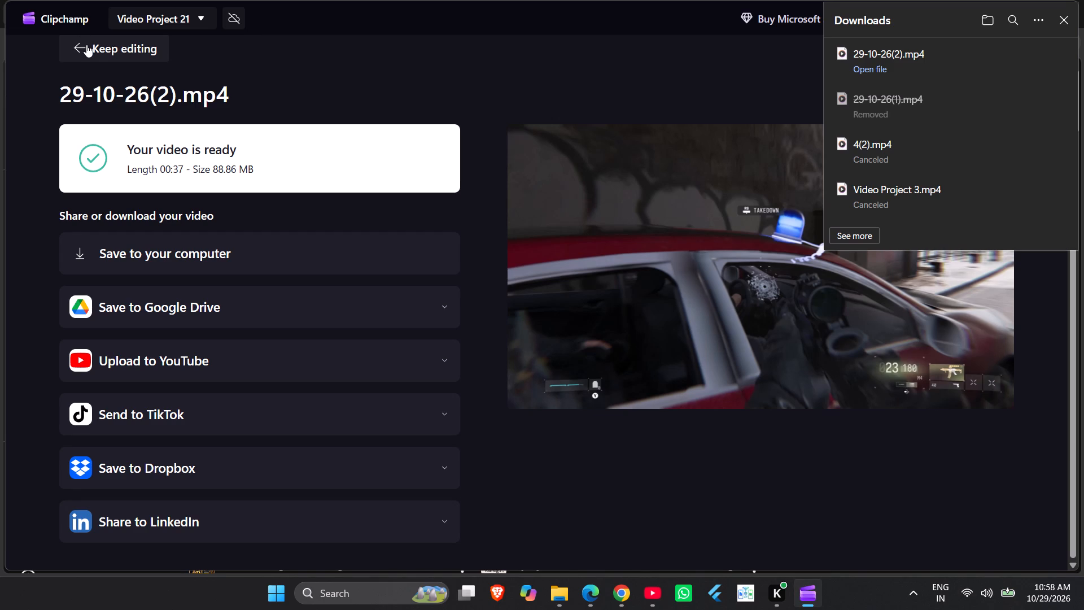
{"action": "left_click", "coordinate": [68, 20]}
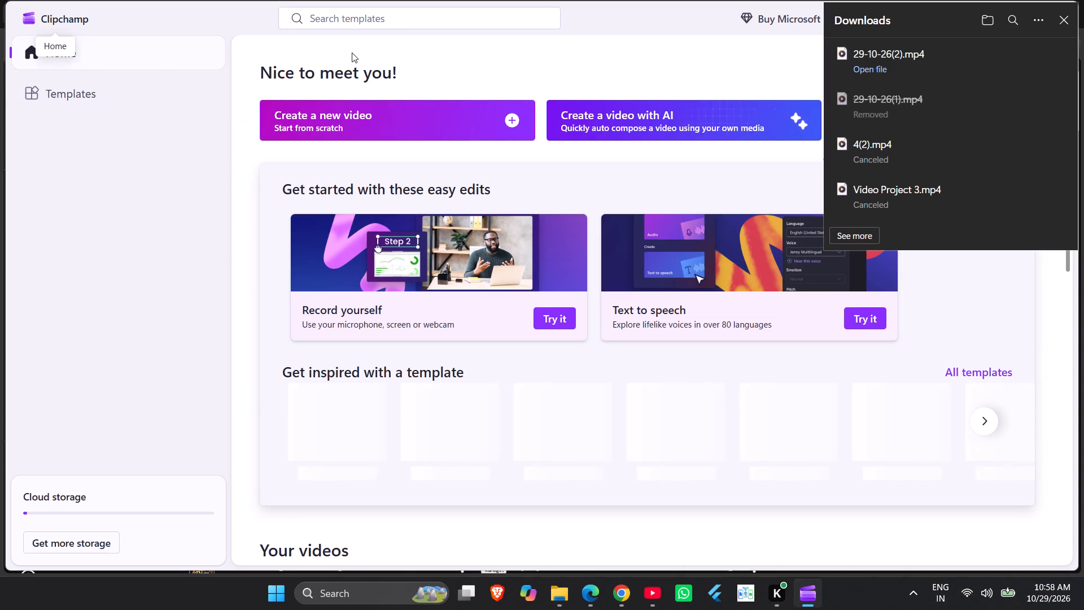
{"action": "left_click", "coordinate": [381, 121]}
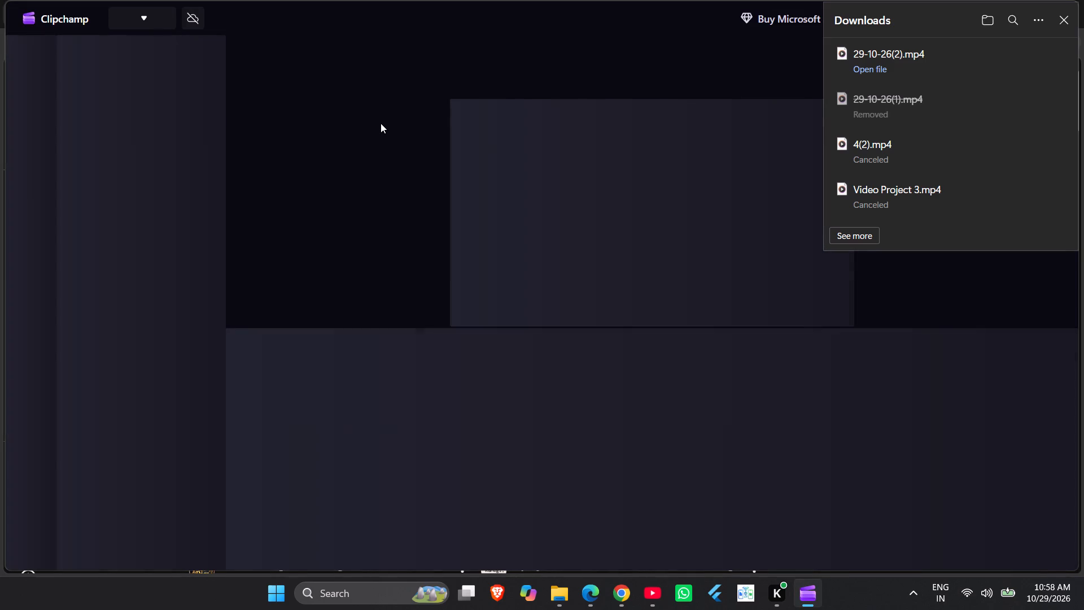
{"action": "left_click", "coordinate": [1065, 18]}
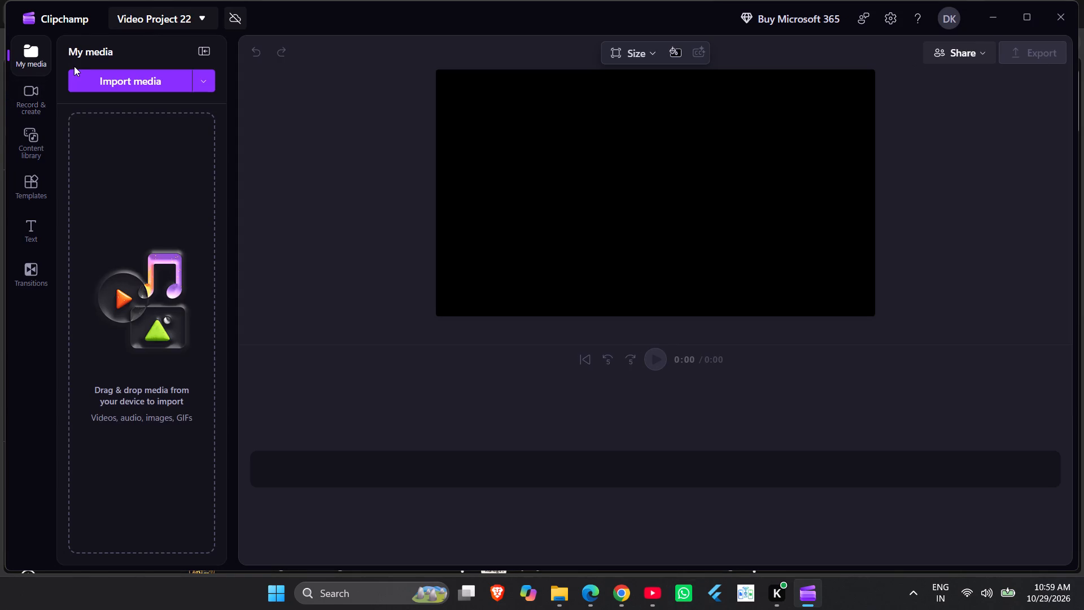
Import 4.mp4 from the Desktop > cod > downloaded folder into the project's media.
{"action": "left_click", "coordinate": [86, 76]}
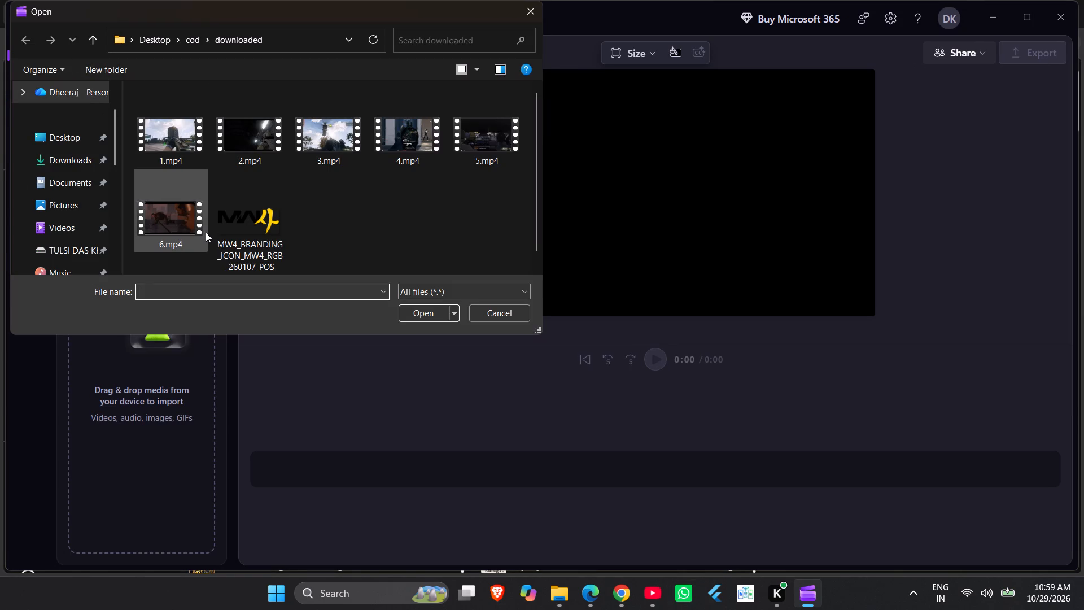
{"action": "scroll", "coordinate": [206, 233], "scroll_direction": "down", "scroll_amount": 7}
{"action": "scroll", "coordinate": [206, 233], "scroll_direction": "up", "scroll_amount": 3}
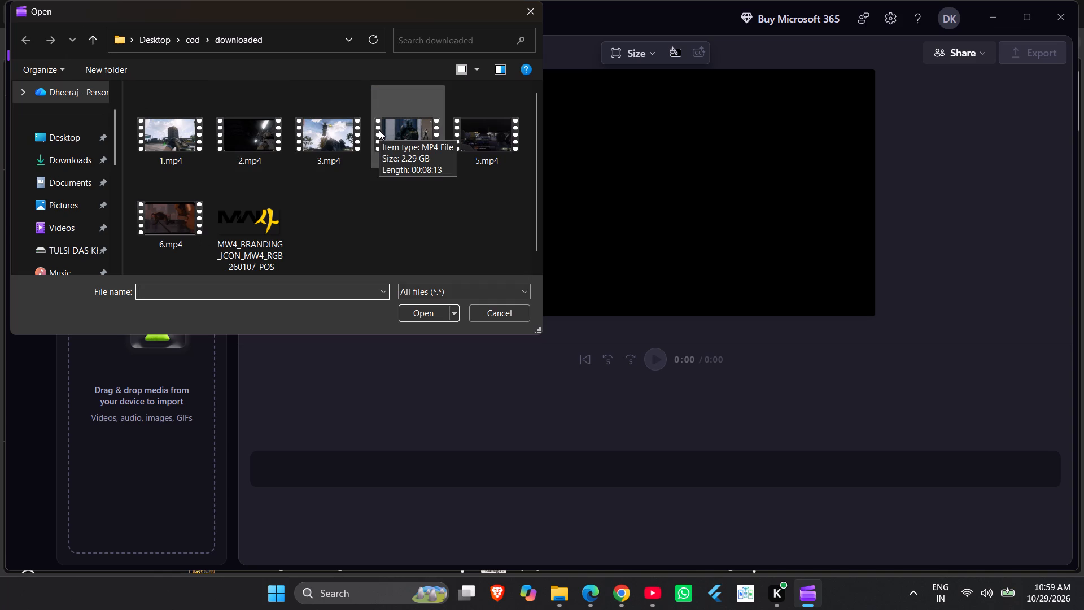
{"action": "left_click", "coordinate": [396, 145]}
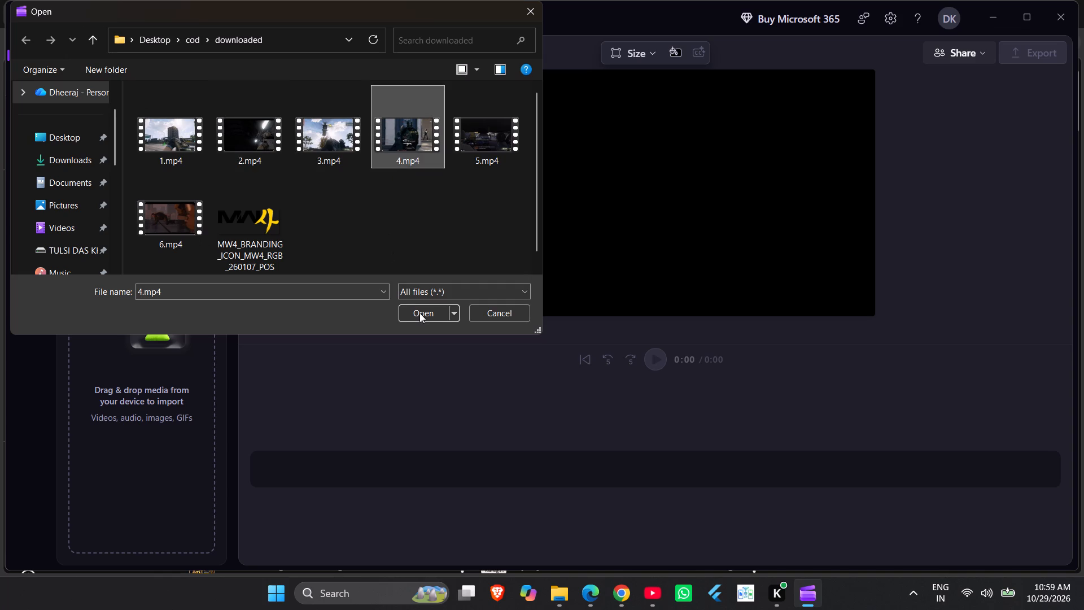
{"action": "left_click", "coordinate": [420, 314]}
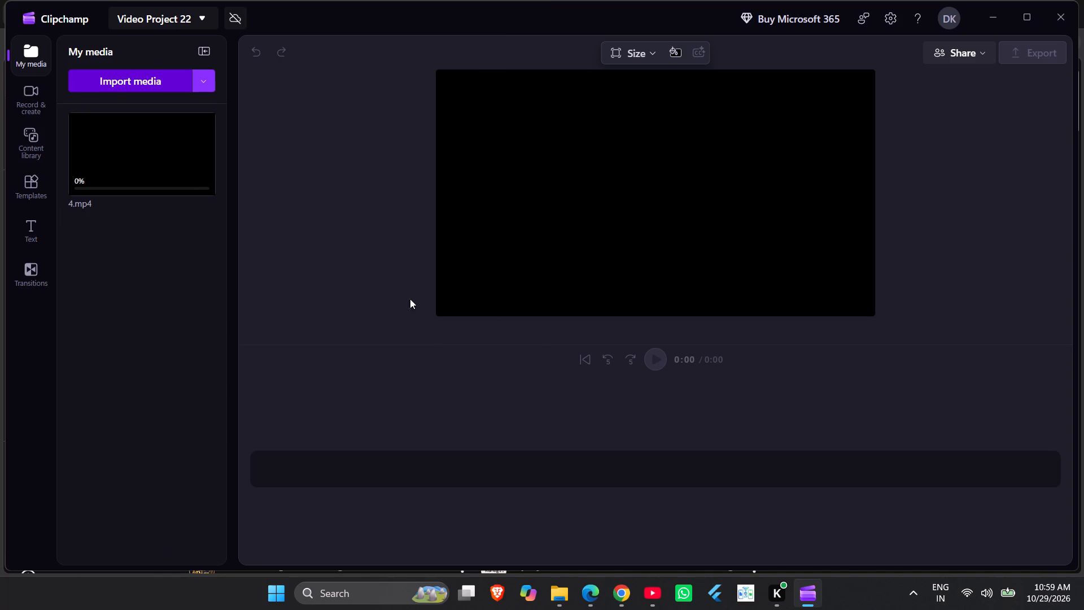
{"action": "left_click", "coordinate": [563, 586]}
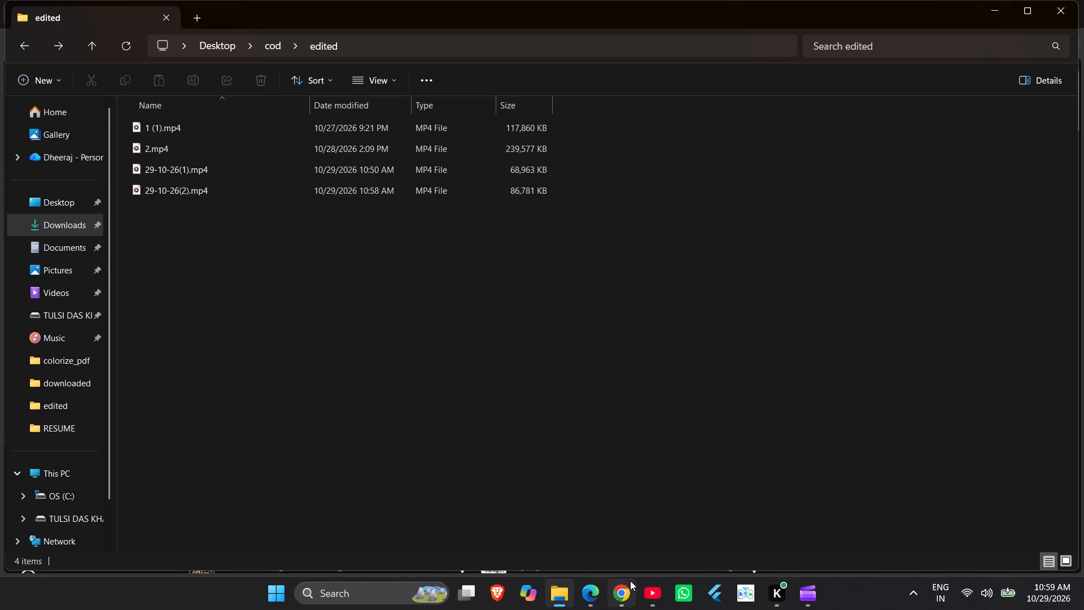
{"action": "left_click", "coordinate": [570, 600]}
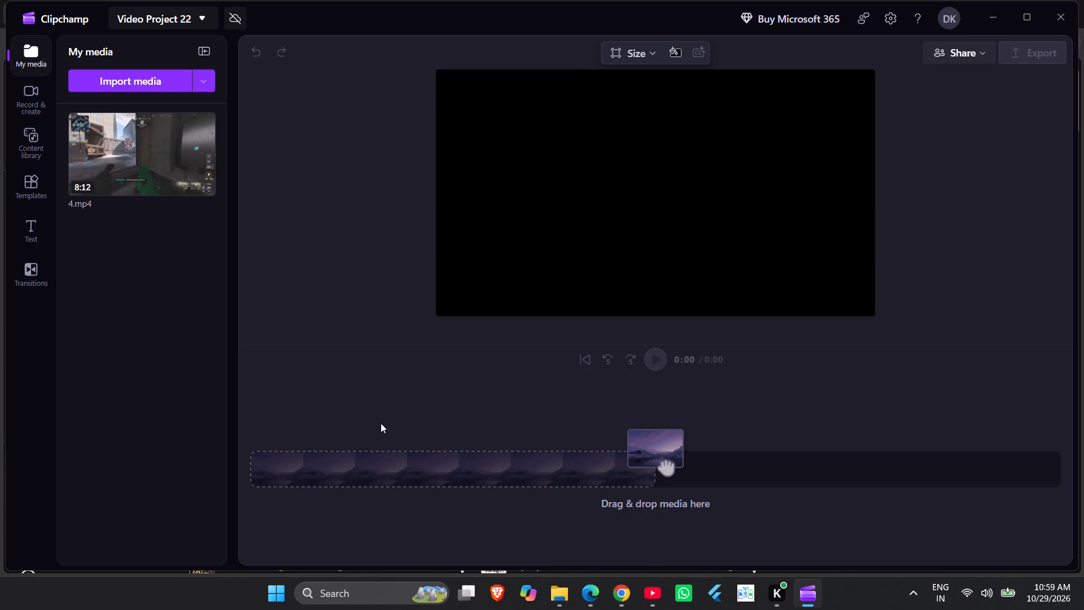
Add the imported 4.mp4 clip to the empty project timeline.
{"action": "left_click_drag", "start_coordinate": [97, 182], "coordinate": [575, 250]}
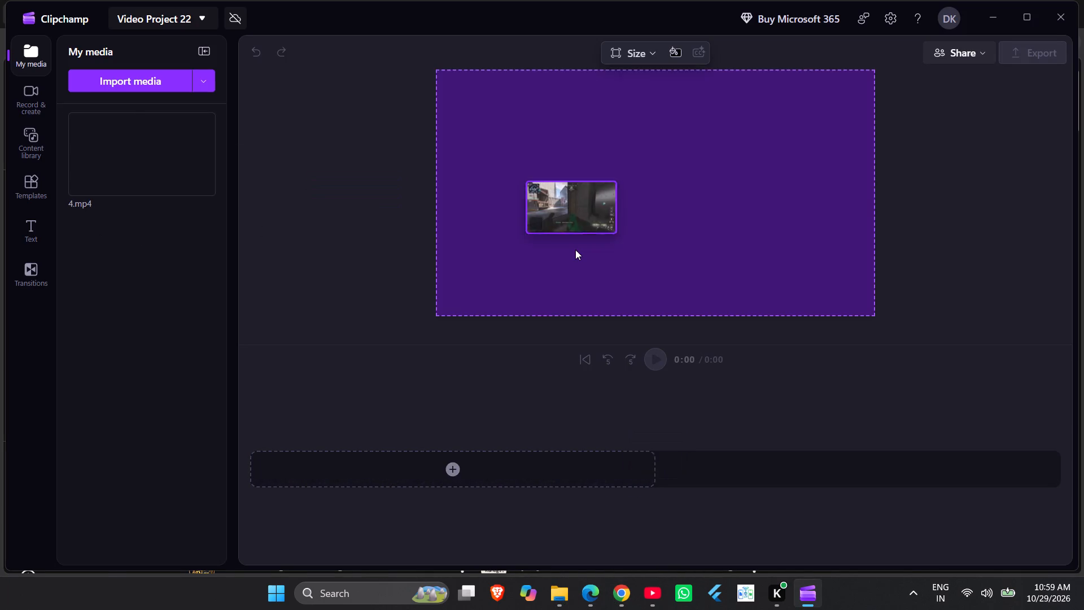
{"action": "left_click_drag", "start_coordinate": [575, 250], "coordinate": [576, 249]}
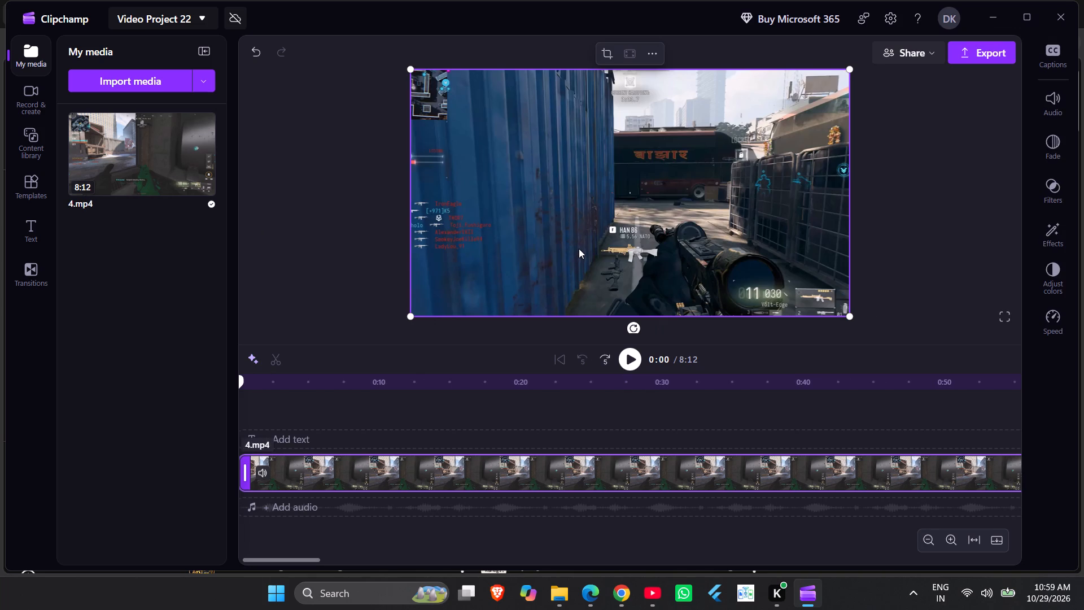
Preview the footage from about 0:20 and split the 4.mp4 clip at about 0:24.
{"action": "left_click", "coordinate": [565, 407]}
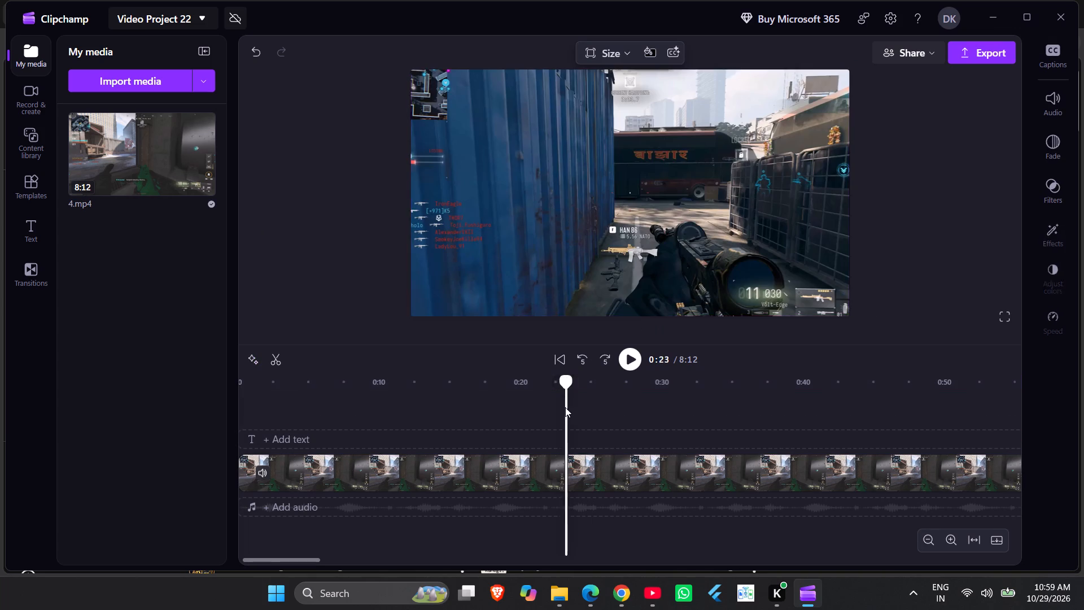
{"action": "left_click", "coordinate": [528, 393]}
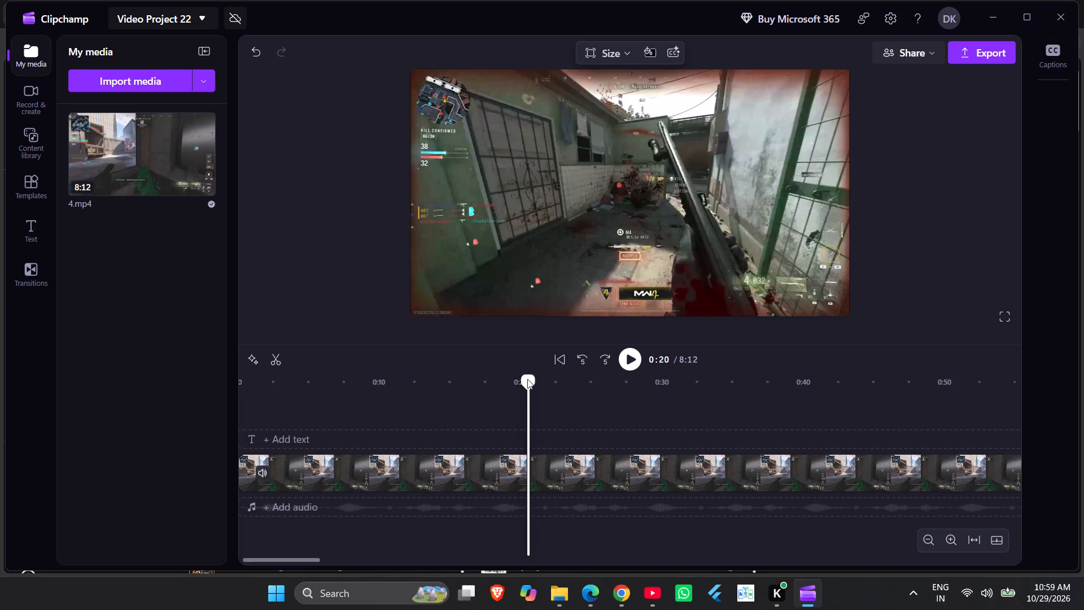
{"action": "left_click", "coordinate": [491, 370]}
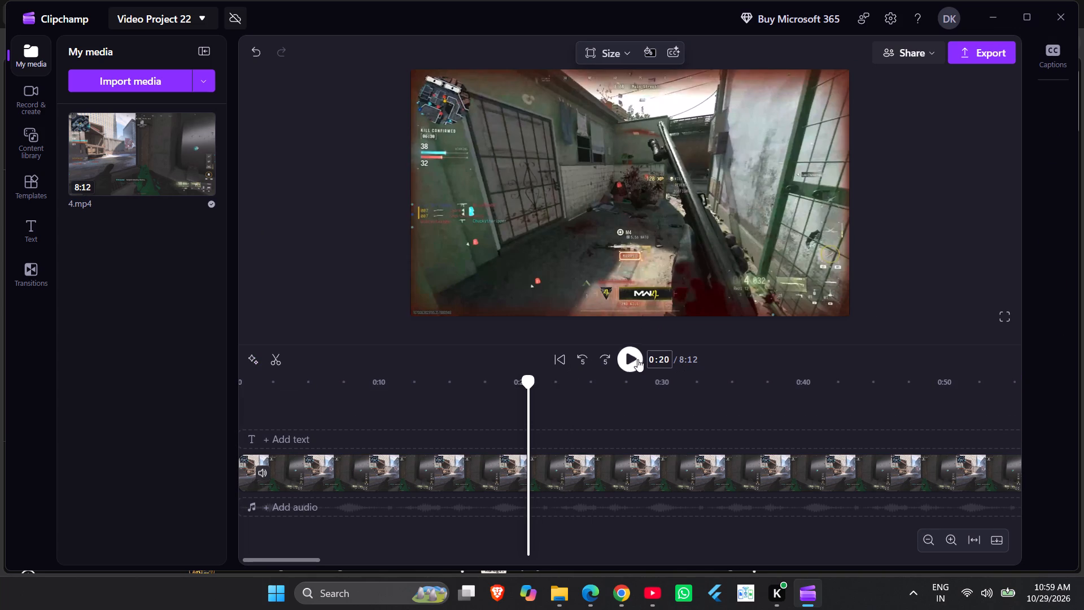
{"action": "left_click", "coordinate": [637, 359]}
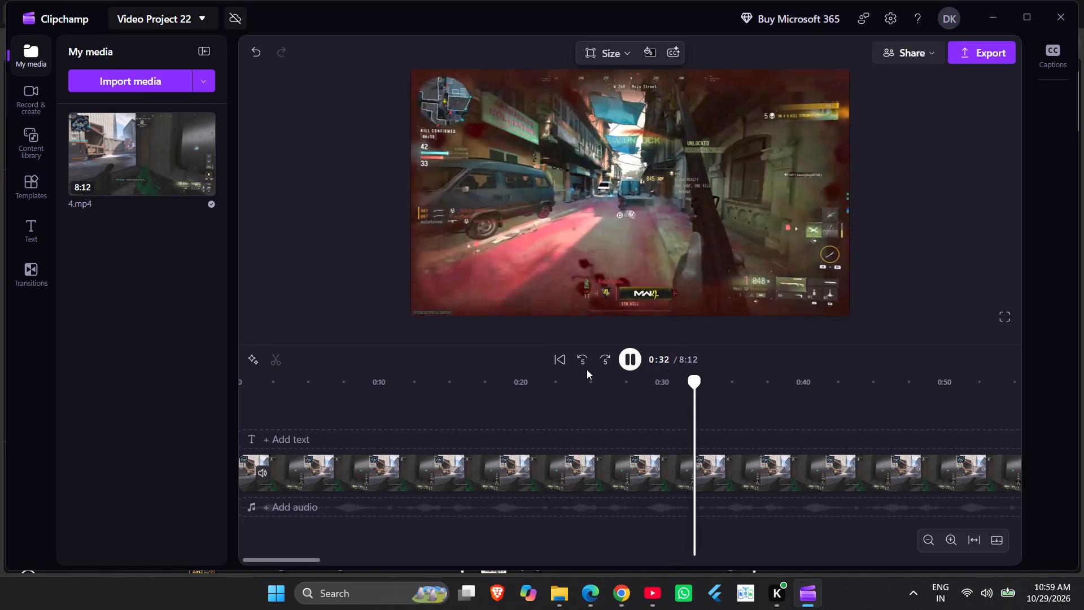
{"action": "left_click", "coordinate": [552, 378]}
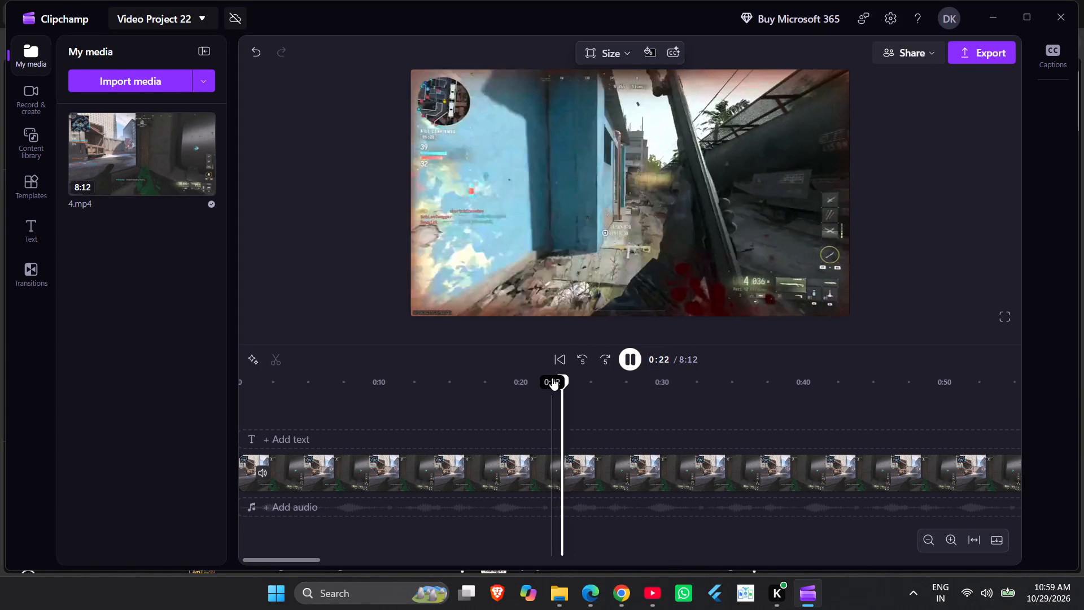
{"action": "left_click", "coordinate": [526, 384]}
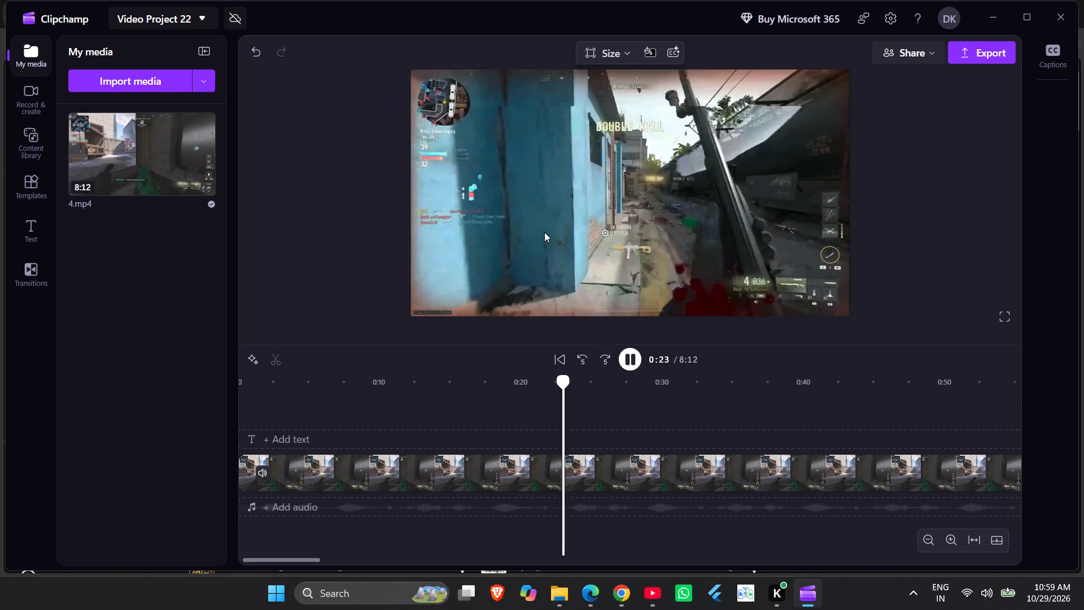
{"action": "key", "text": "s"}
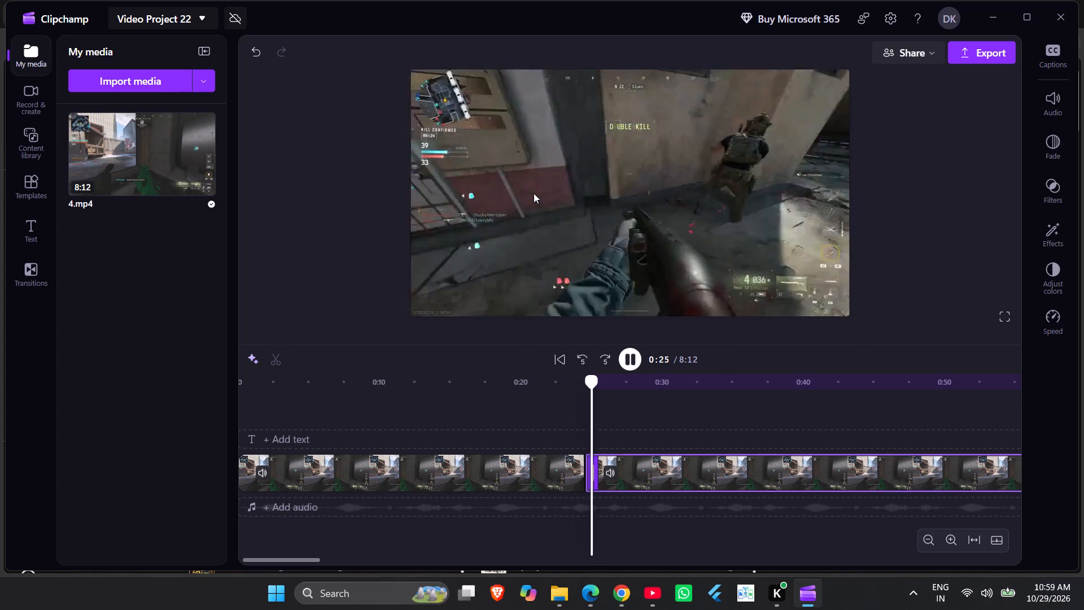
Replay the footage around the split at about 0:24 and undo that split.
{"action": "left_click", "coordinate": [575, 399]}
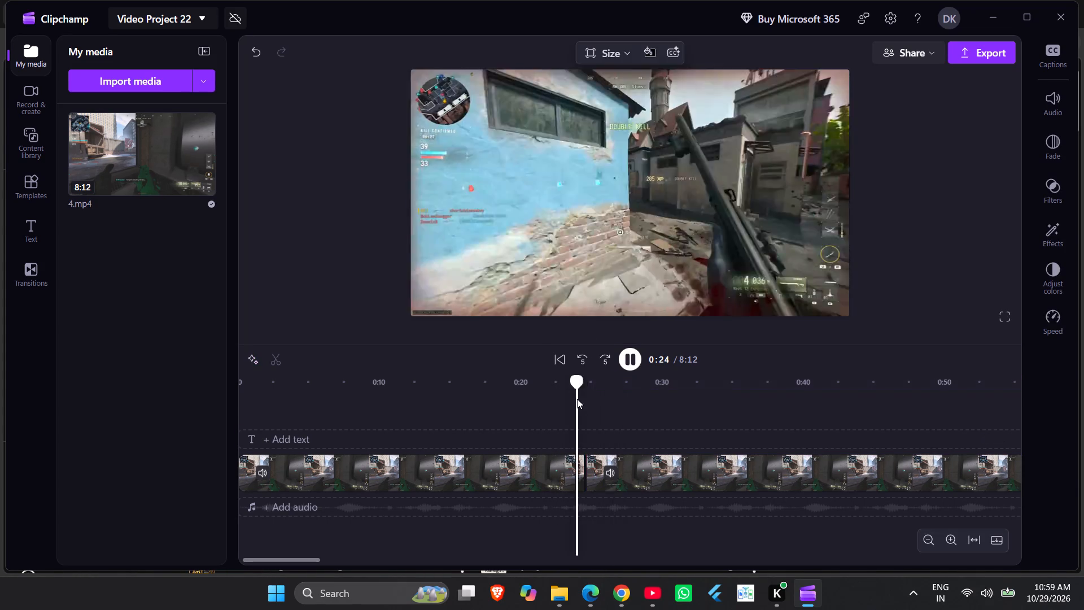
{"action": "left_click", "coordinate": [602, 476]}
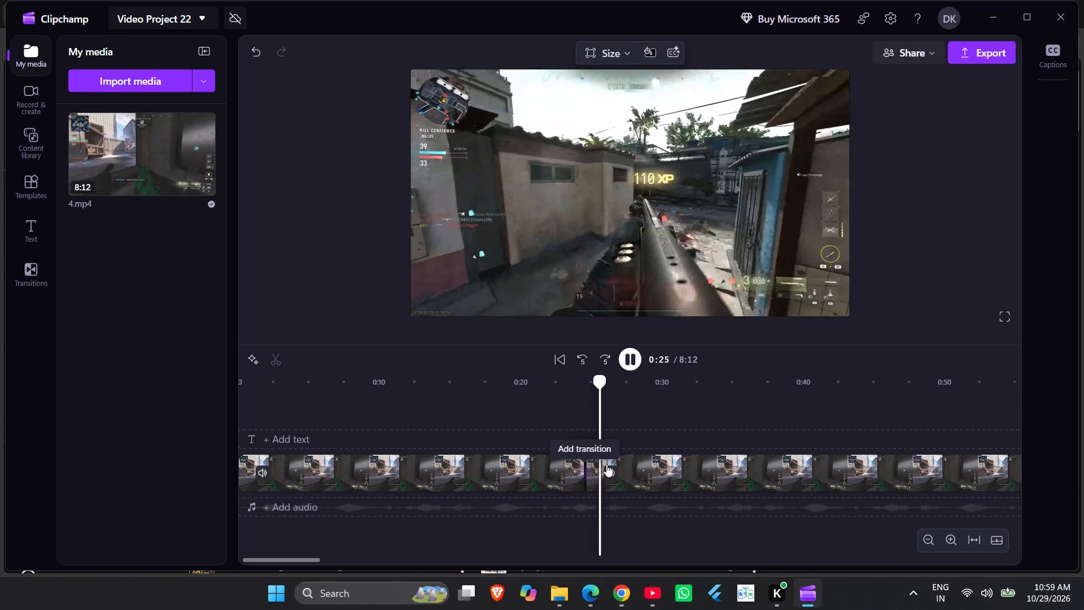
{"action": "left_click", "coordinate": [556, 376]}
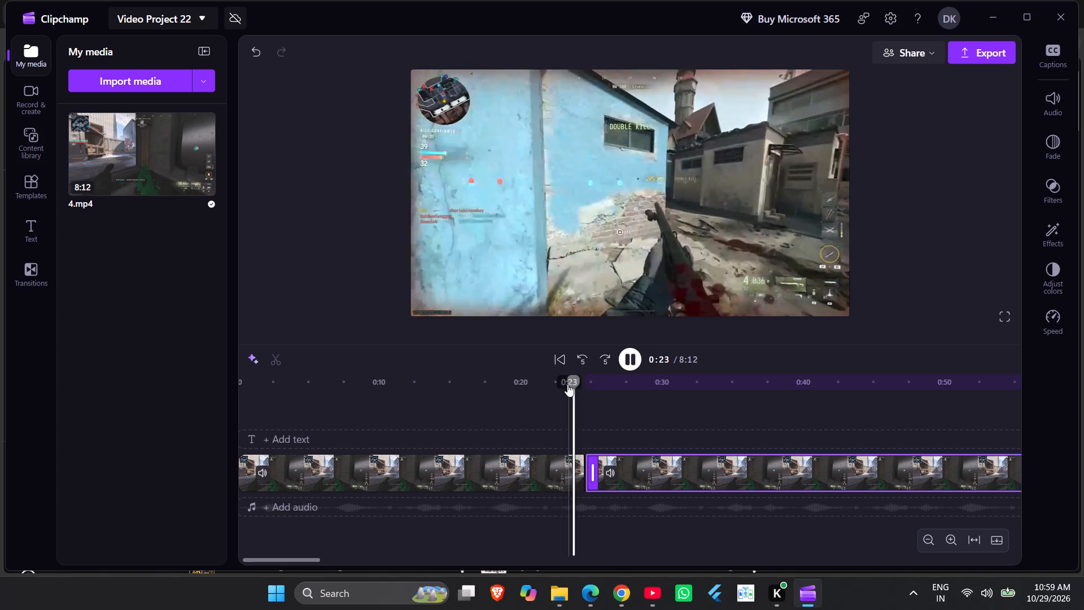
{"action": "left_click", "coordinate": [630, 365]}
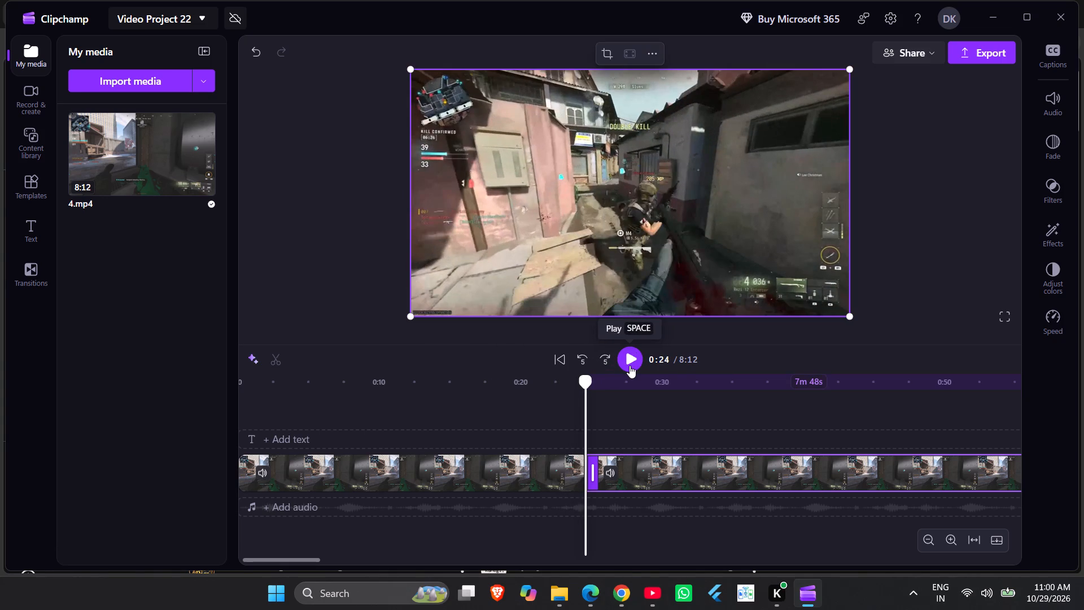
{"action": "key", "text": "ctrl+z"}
Replay the footage around the double kill and split the 4.mp4 clip at about 0:23.
{"action": "left_click", "coordinate": [558, 382]}
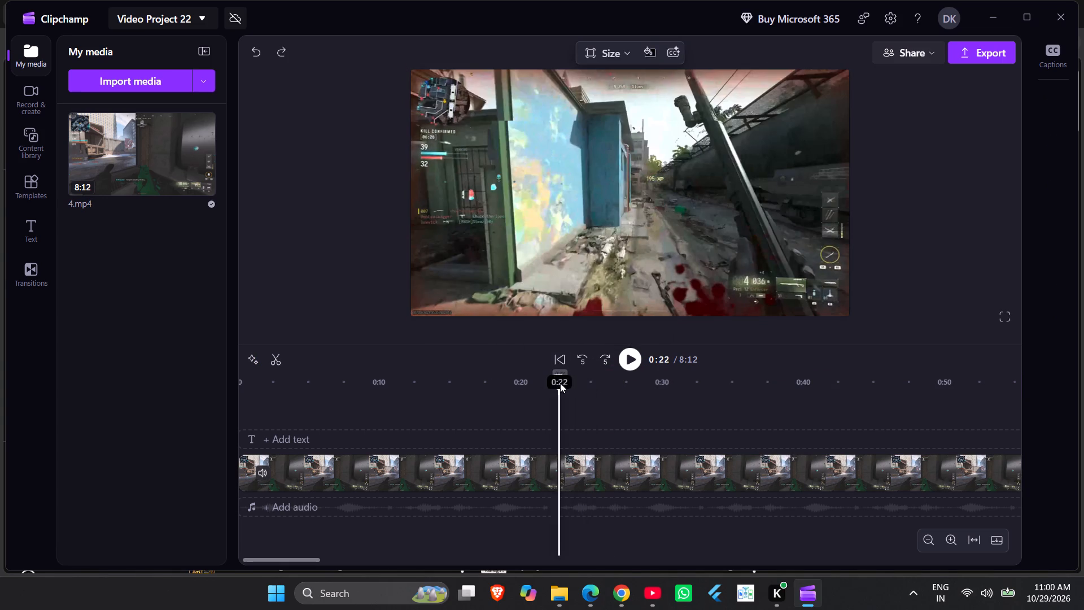
{"action": "left_click", "coordinate": [627, 363]}
{"action": "left_click", "coordinate": [627, 363]}
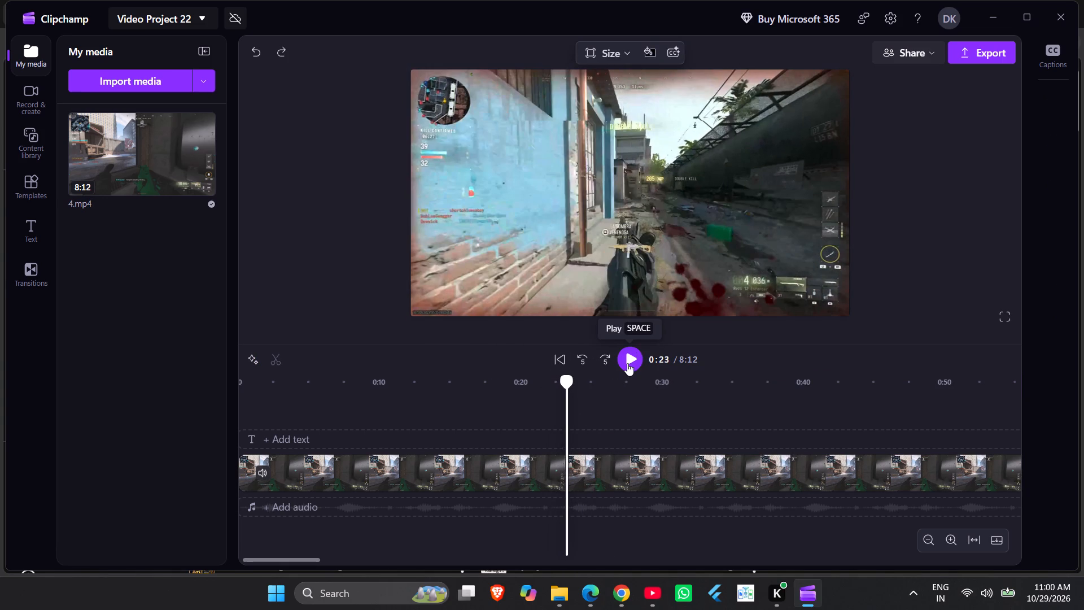
{"action": "left_click", "coordinate": [627, 363]}
{"action": "left_click", "coordinate": [627, 363]}
{"action": "double_click", "coordinate": [627, 363]}
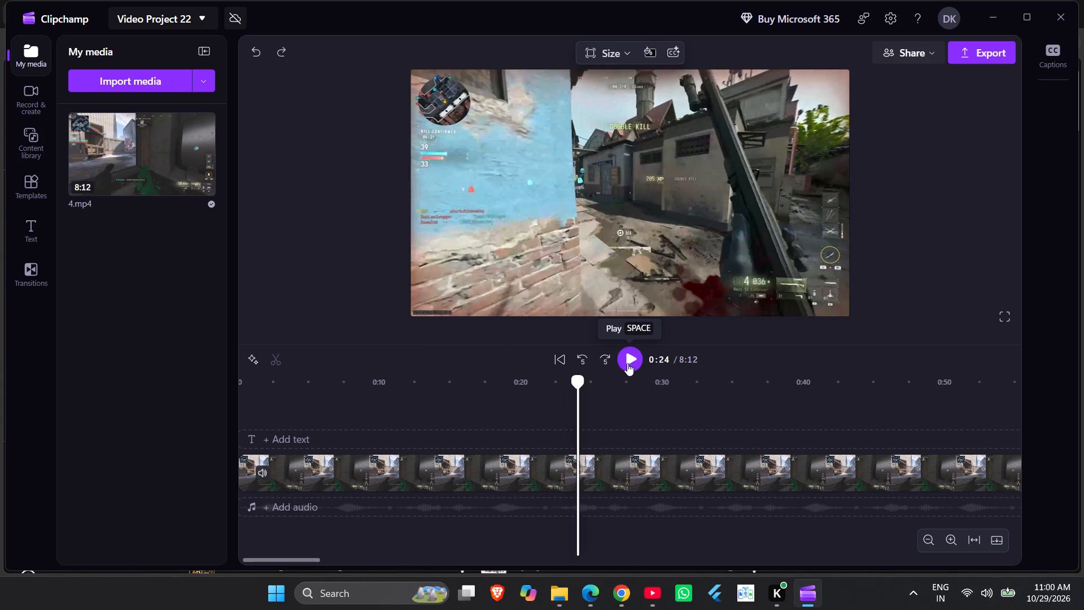
{"action": "left_click", "coordinate": [565, 381]}
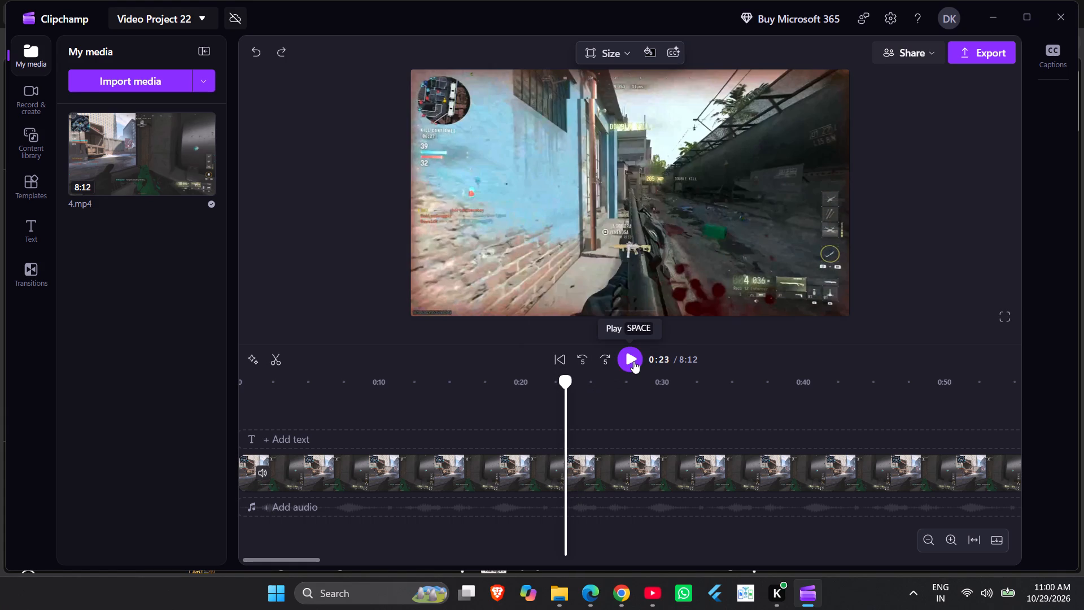
{"action": "left_click", "coordinate": [633, 361]}
{"action": "left_click", "coordinate": [633, 361]}
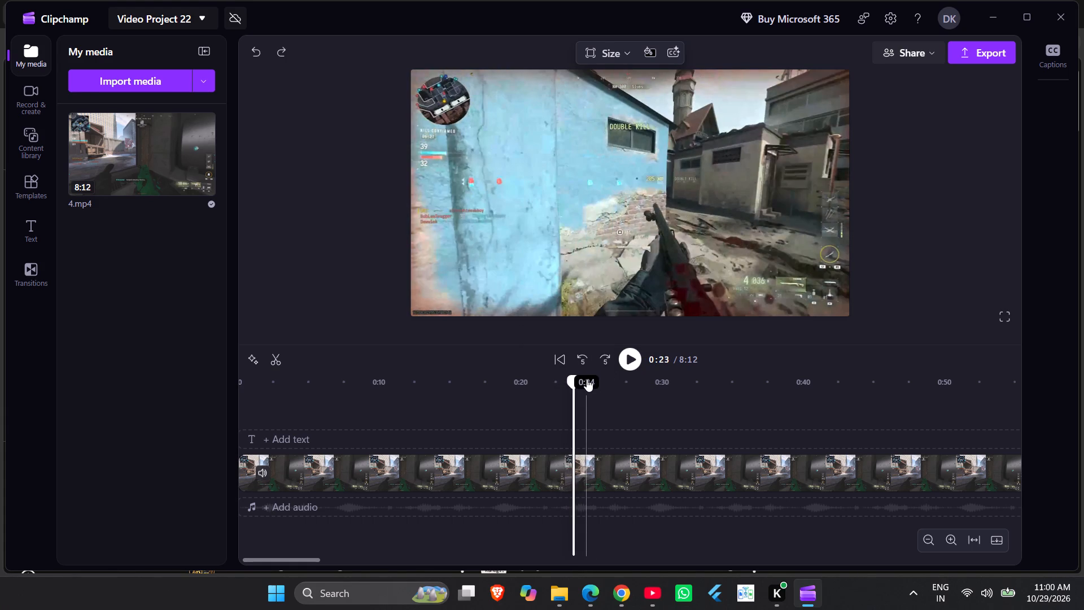
{"action": "key", "text": "s"}
{"action": "key", "text": "s"}
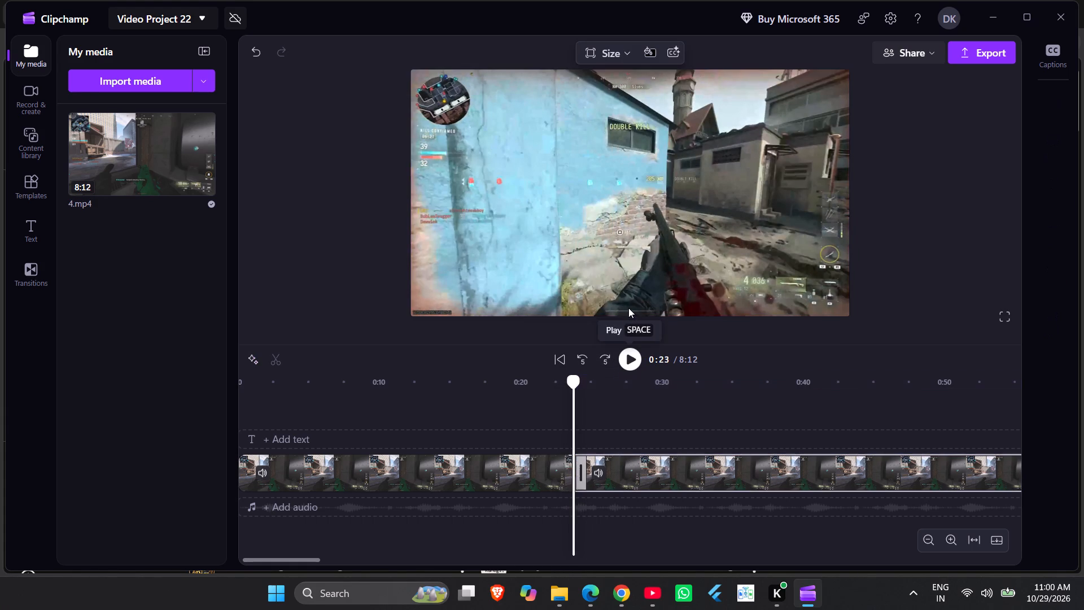
Play the footage past the split and delete the 4.mp4 segment before the split at about 0:23.
{"action": "left_click", "coordinate": [634, 352]}
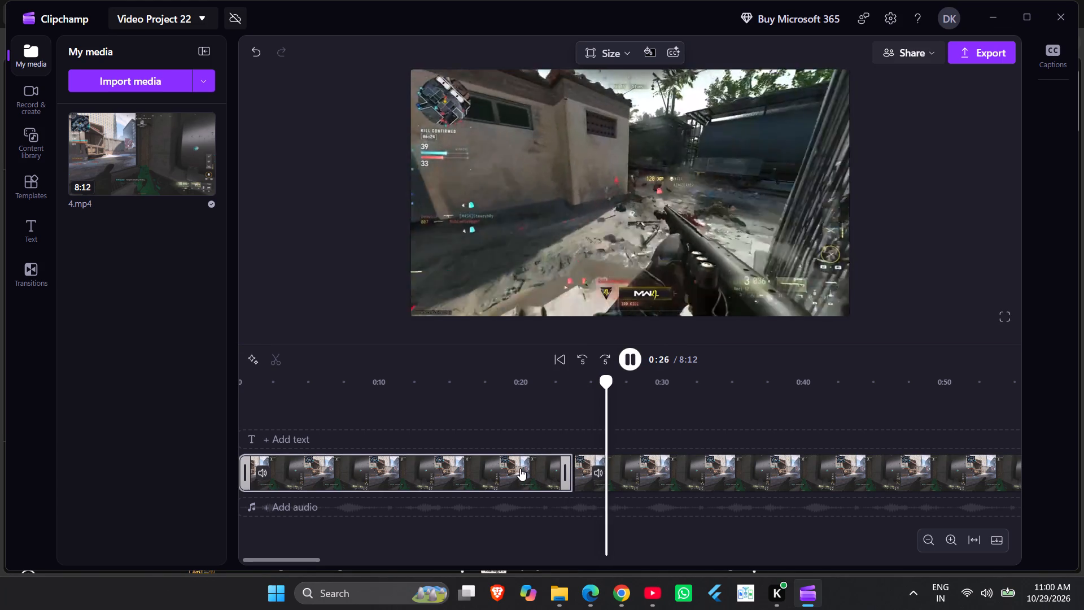
{"action": "left_click", "coordinate": [519, 468]}
{"action": "right_click", "coordinate": [519, 468]}
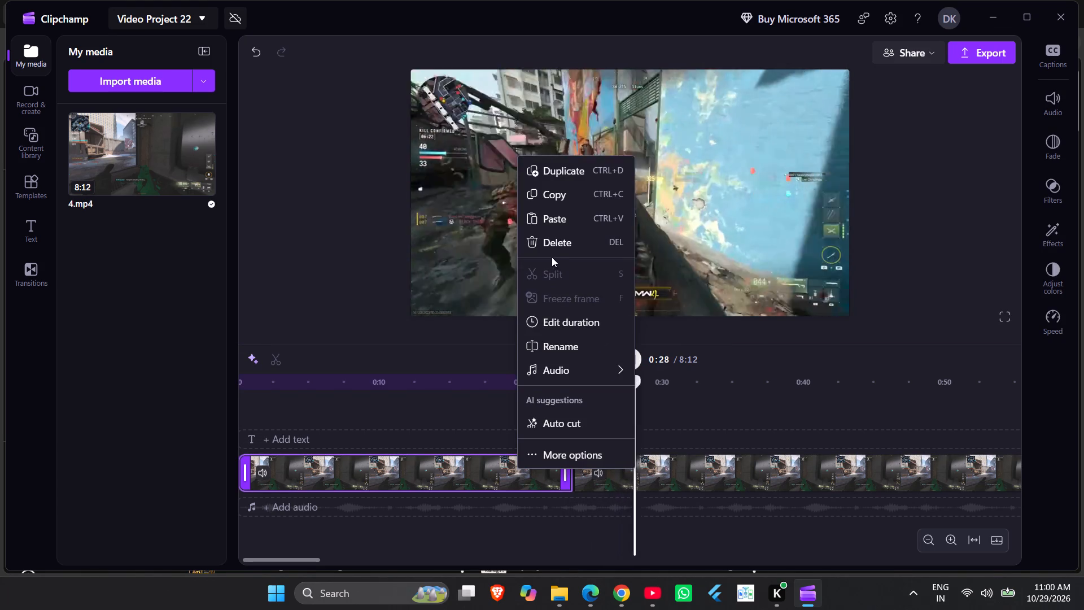
{"action": "left_click", "coordinate": [553, 245]}
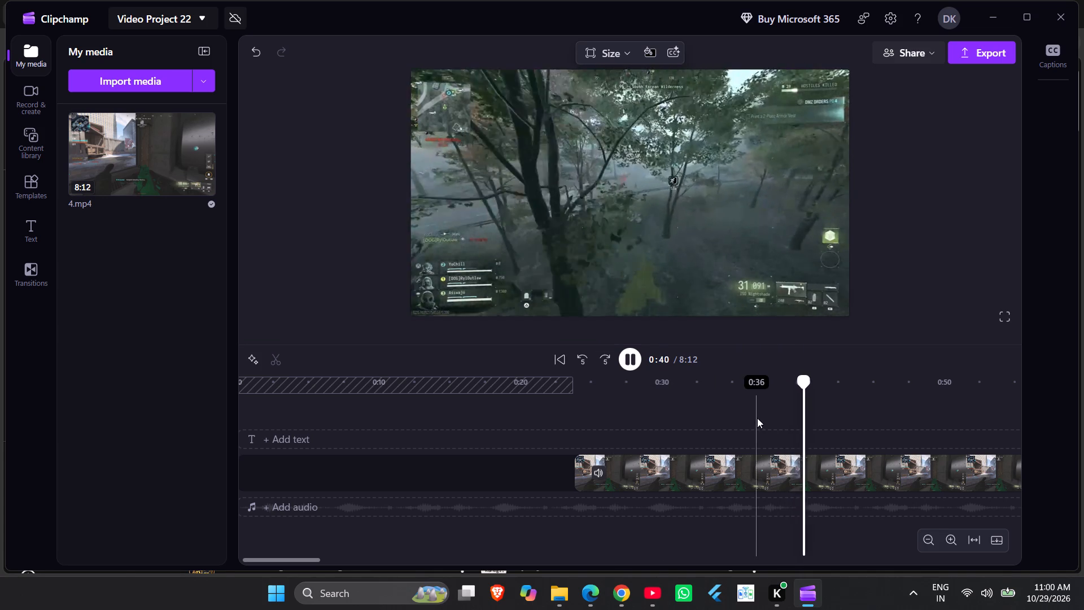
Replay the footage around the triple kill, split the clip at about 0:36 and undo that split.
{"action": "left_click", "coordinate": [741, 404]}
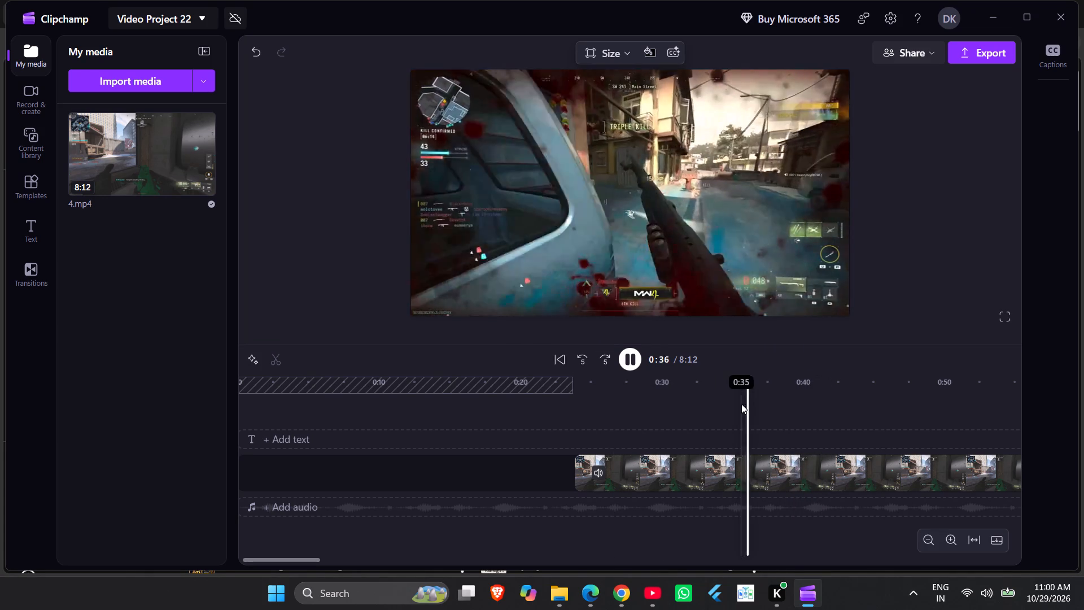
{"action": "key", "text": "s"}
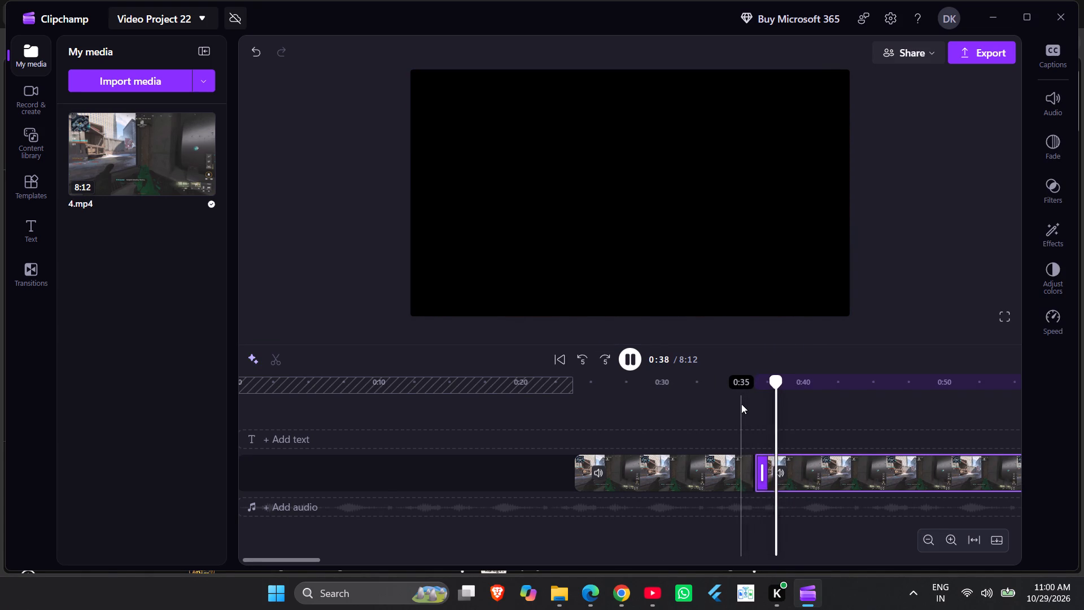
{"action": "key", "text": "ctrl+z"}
Split the clip at about 0:37, after the triple kill, and move the 13-second piece earlier to start at about 0:19.
{"action": "left_click", "coordinate": [741, 404]}
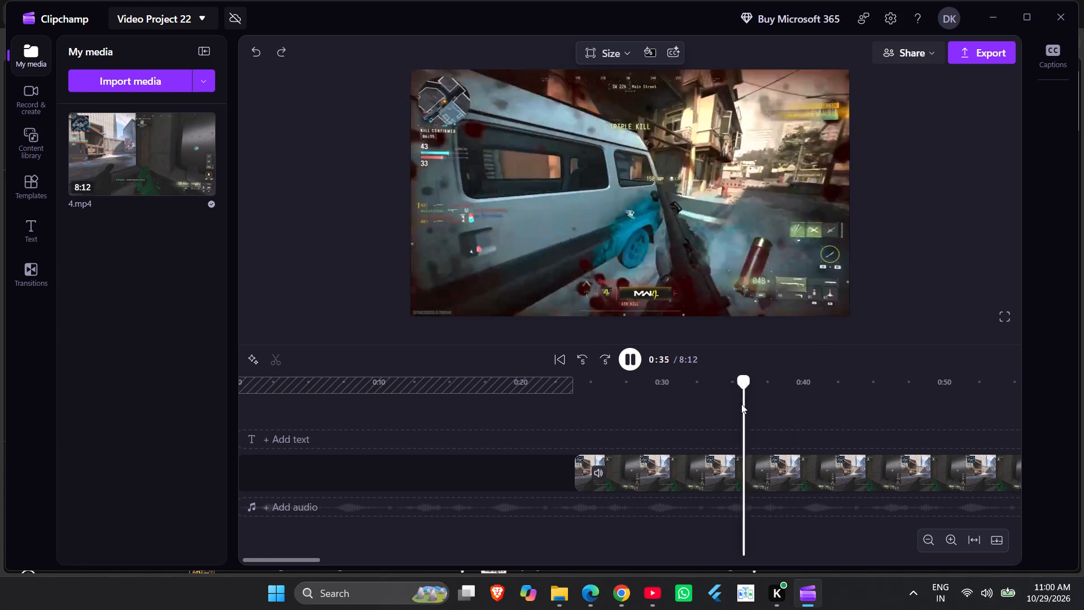
{"action": "key", "text": "s"}
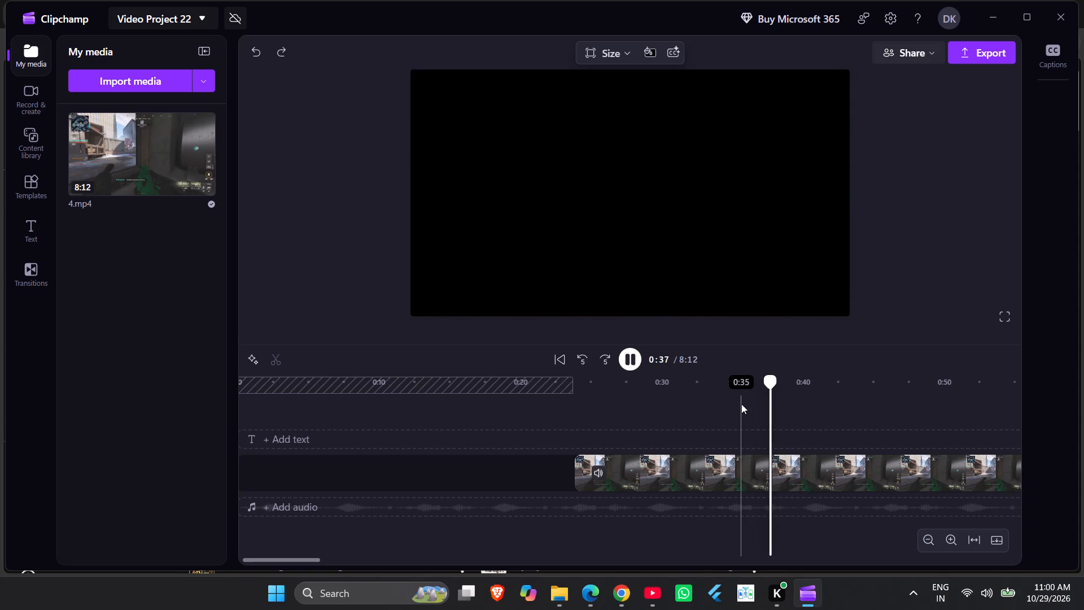
{"action": "left_click", "coordinate": [706, 459]}
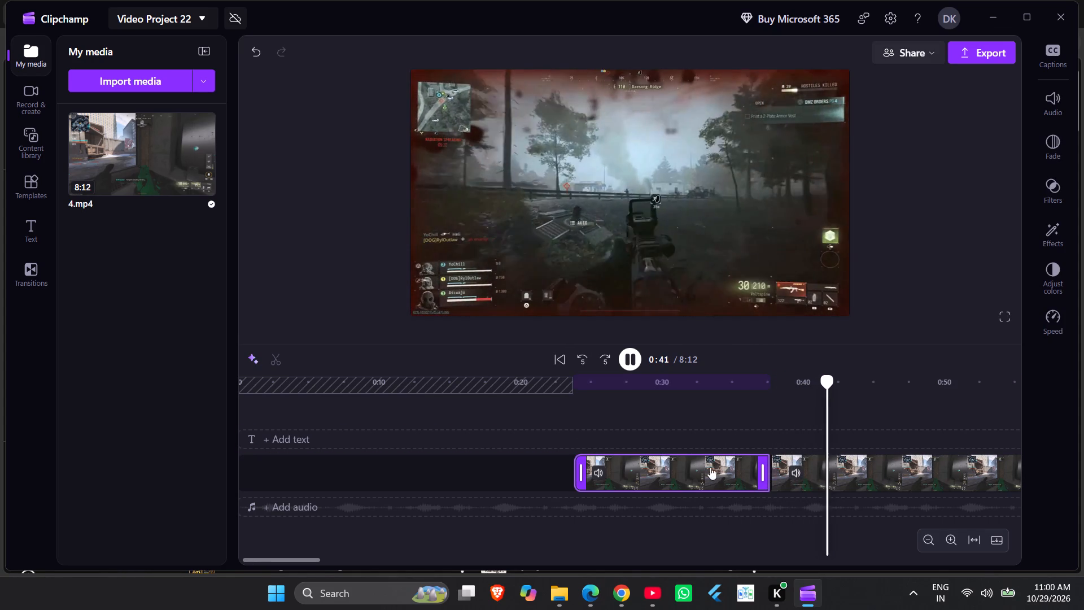
{"action": "left_click_drag", "start_coordinate": [706, 465], "coordinate": [641, 462]}
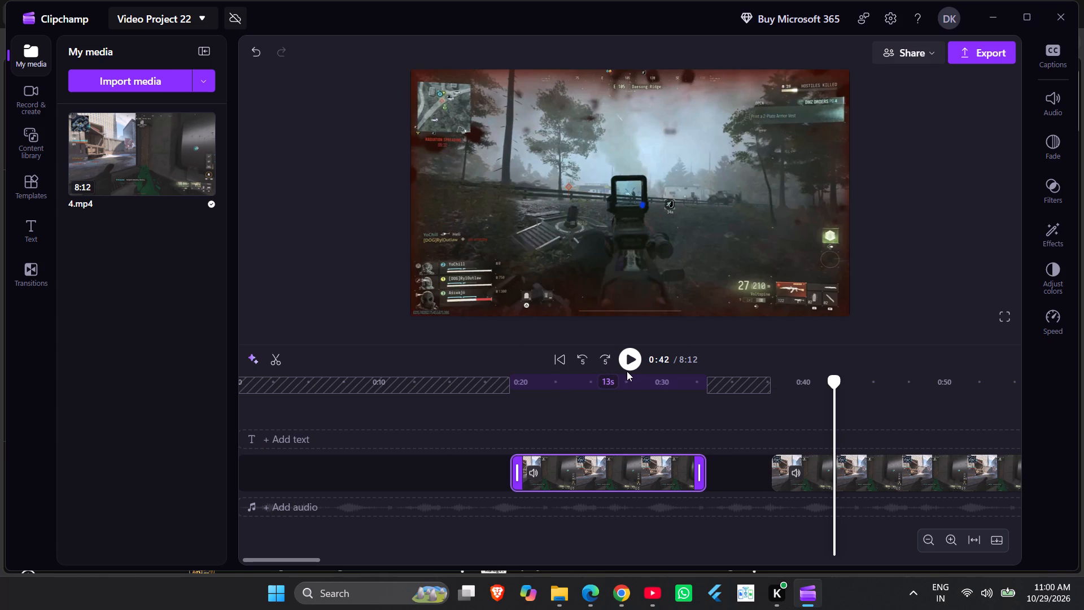
Preview the following footage to about 0:47 and shift the long remaining clip slightly earlier to start at about 0:35.
{"action": "left_click", "coordinate": [630, 352]}
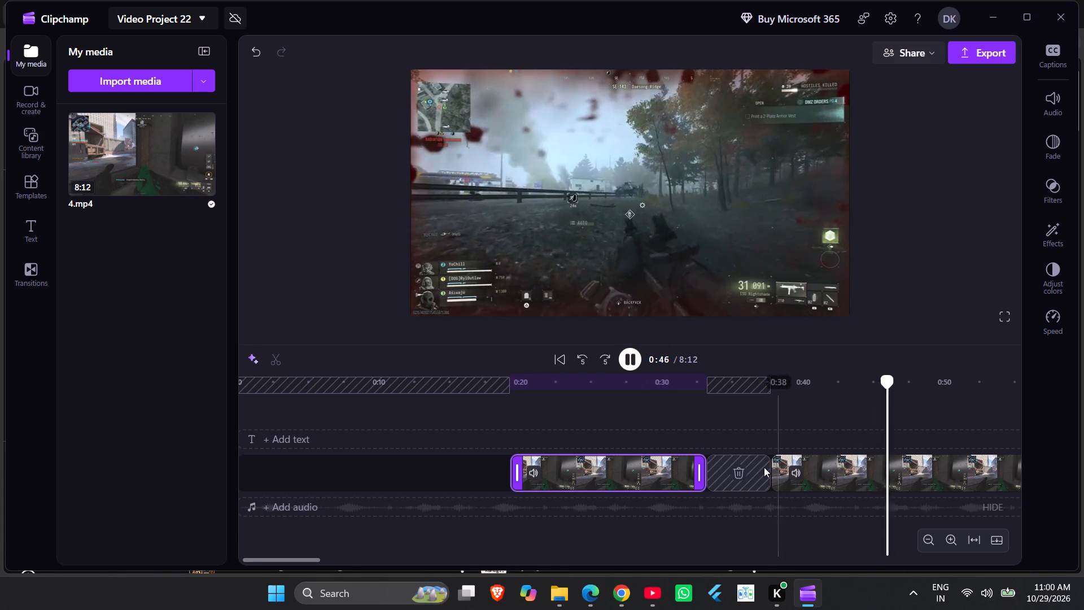
{"action": "left_click_drag", "start_coordinate": [823, 474], "coordinate": [791, 474]}
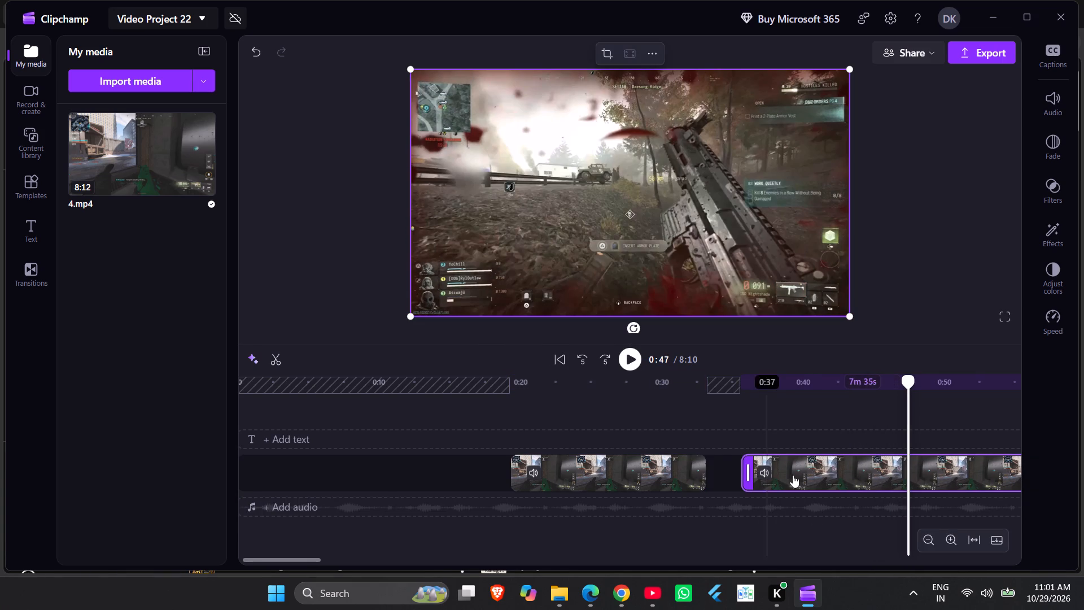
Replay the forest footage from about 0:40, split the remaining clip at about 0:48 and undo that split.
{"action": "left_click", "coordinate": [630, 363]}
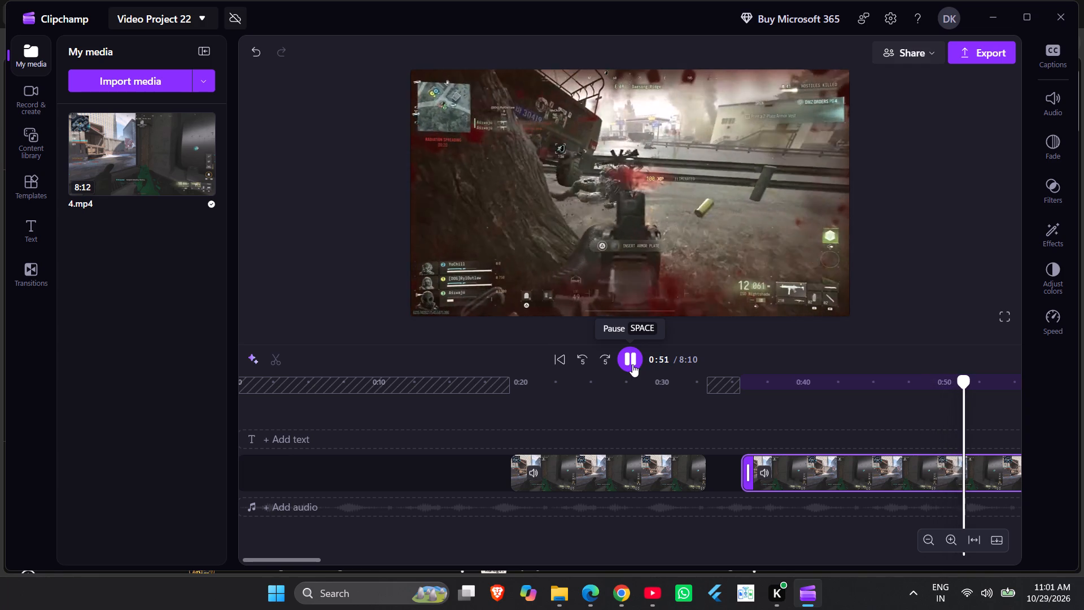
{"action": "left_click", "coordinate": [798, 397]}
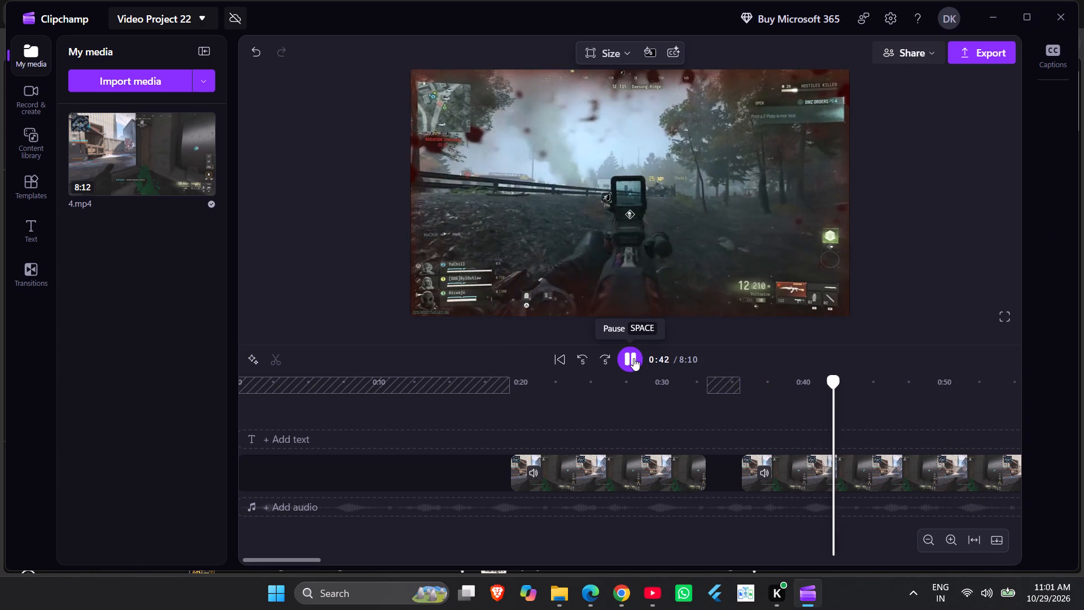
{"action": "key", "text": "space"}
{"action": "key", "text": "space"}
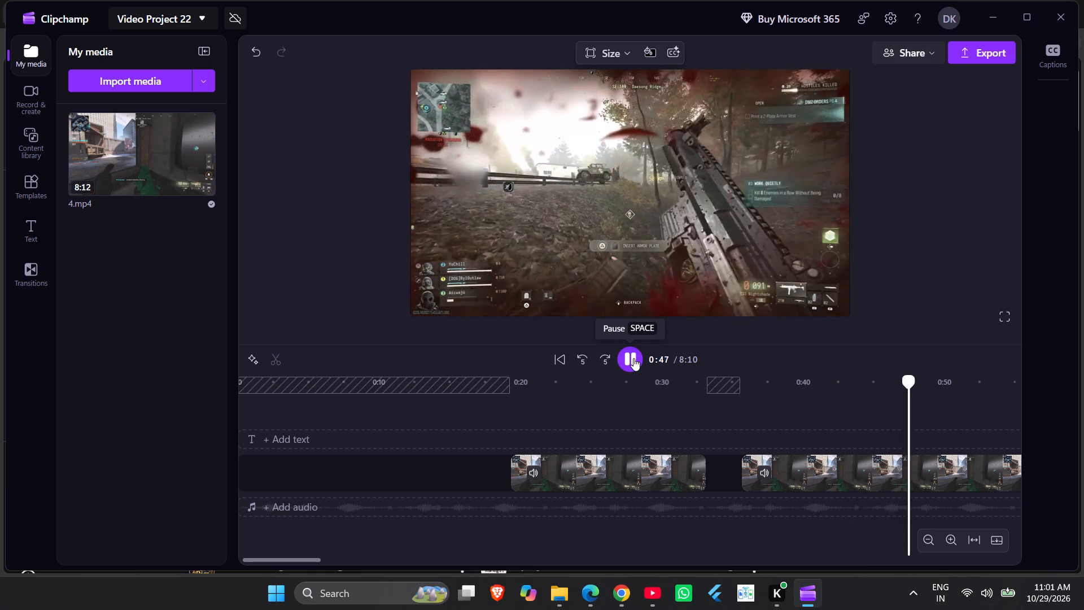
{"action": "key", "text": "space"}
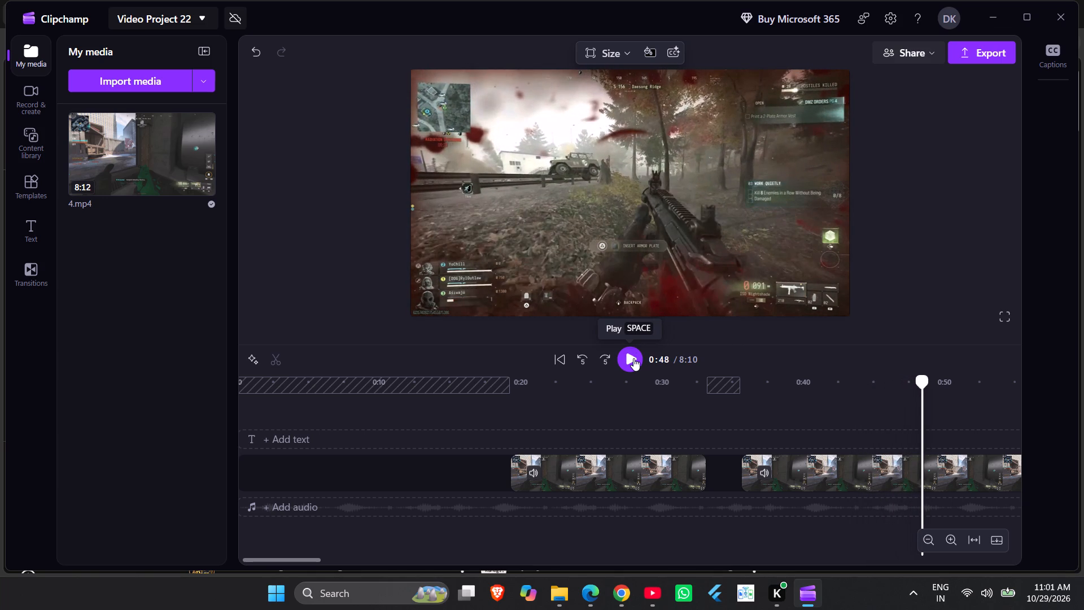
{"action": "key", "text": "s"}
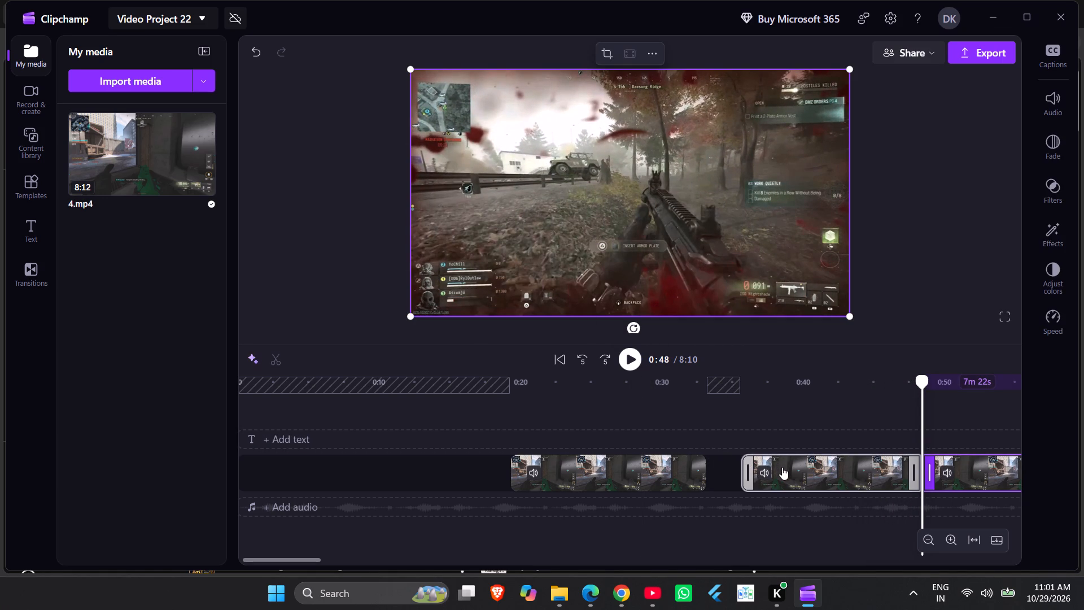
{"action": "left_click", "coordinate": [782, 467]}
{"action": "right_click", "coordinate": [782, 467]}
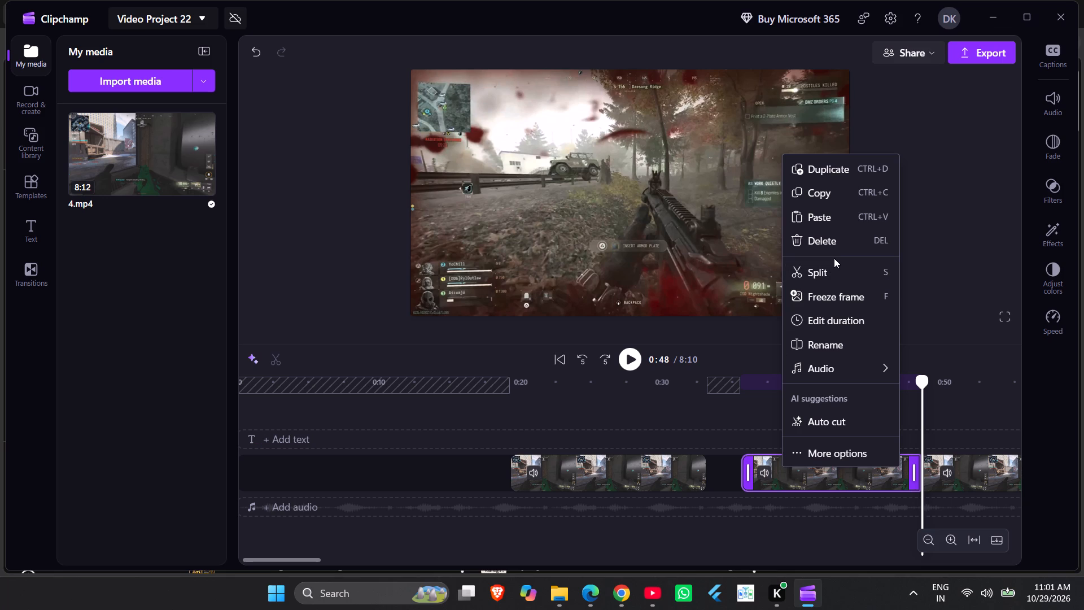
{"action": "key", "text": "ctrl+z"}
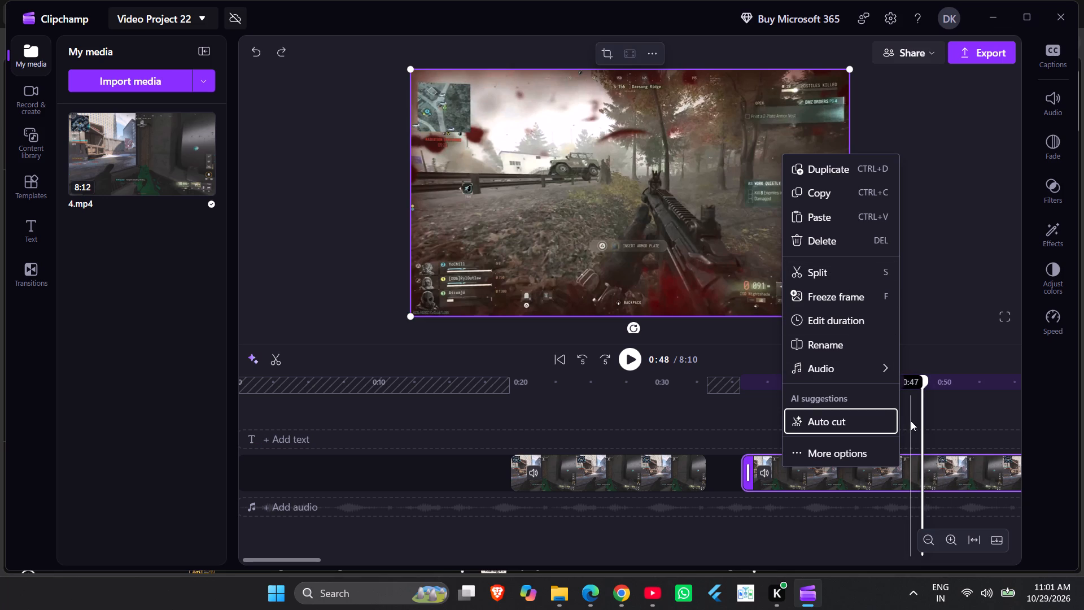
Split the remaining clip at about 0:46 and delete the 10-second segment before that split.
{"action": "key", "text": "Left"}
{"action": "key", "text": "Left"}
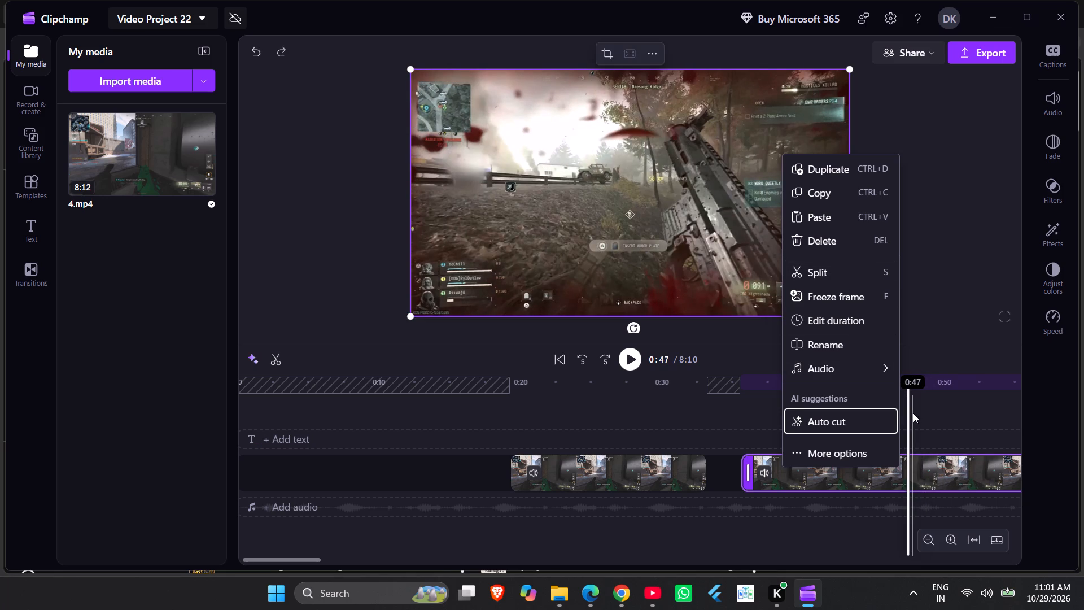
{"action": "key", "text": "Left"}
{"action": "key", "text": "Left"}
{"action": "key", "text": "Left"}
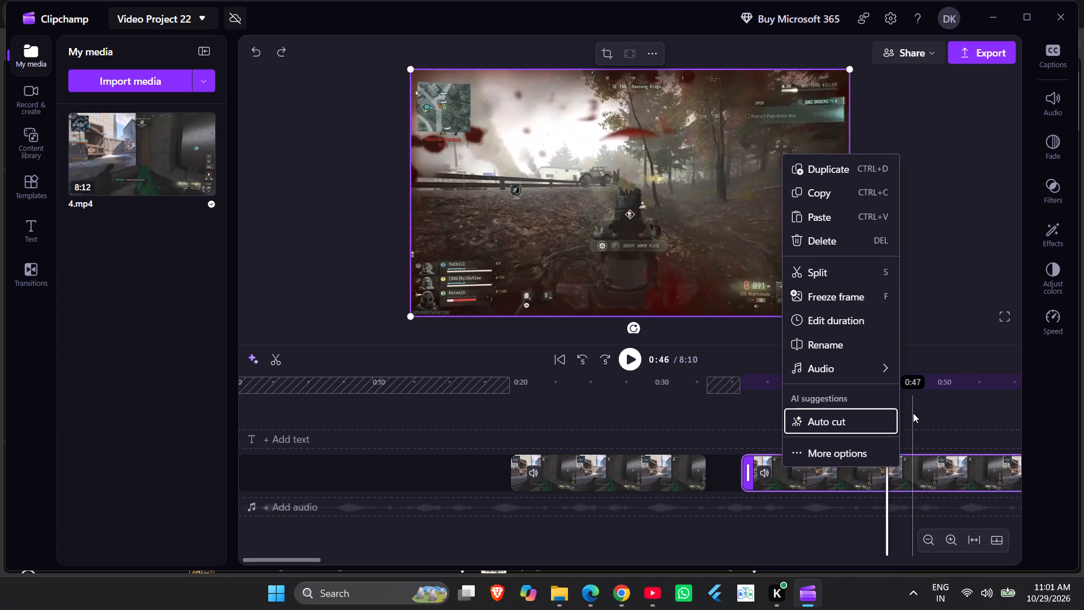
{"action": "key", "text": "Right"}
{"action": "key", "text": "Right"}
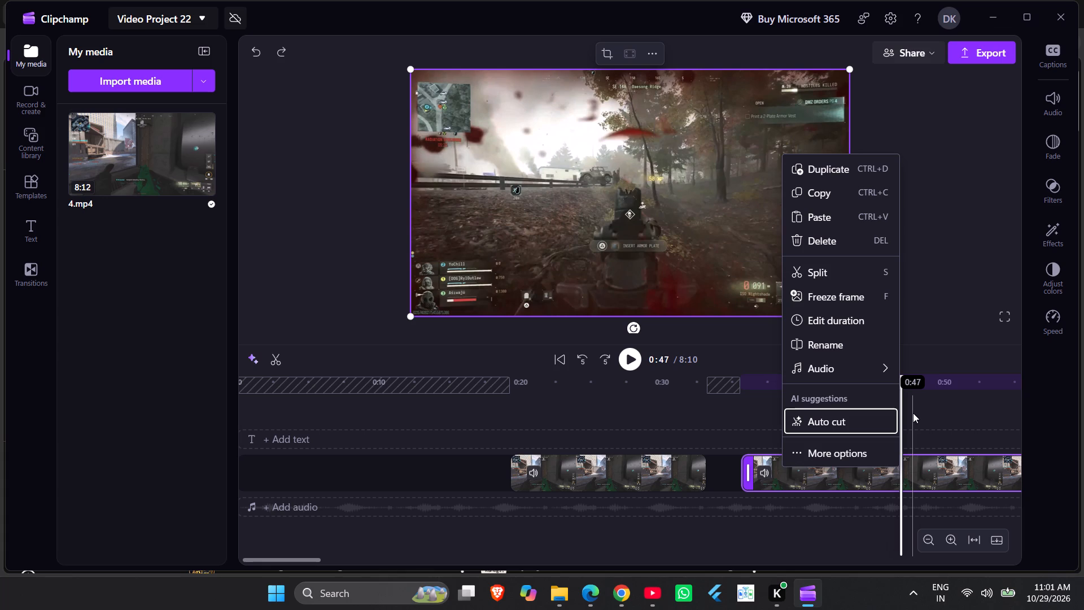
{"action": "key", "text": "Left"}
{"action": "key", "text": "s"}
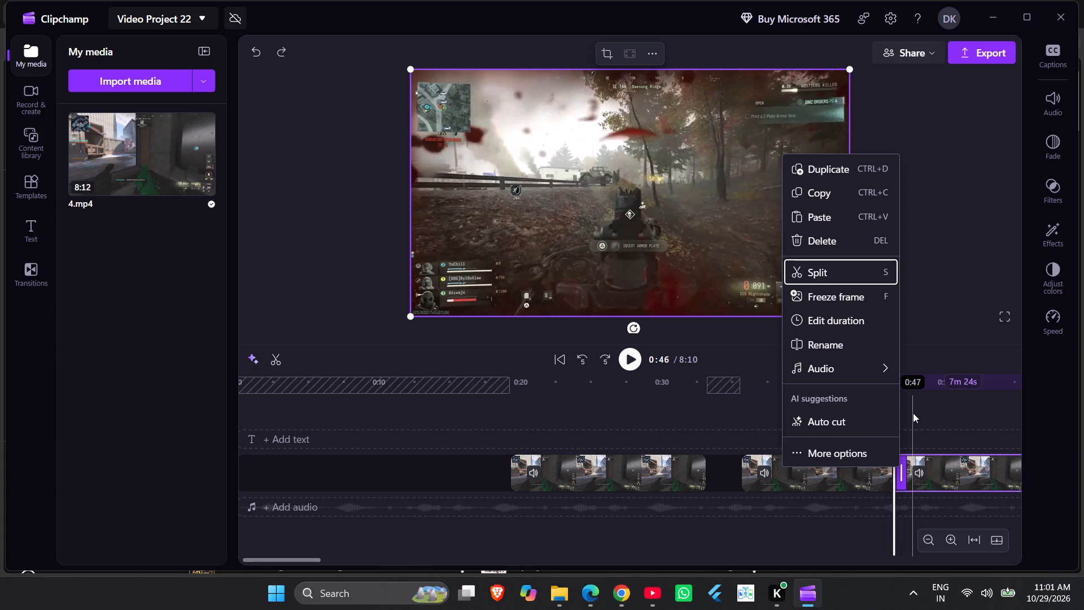
{"action": "left_click", "coordinate": [848, 480]}
{"action": "right_click", "coordinate": [846, 480]}
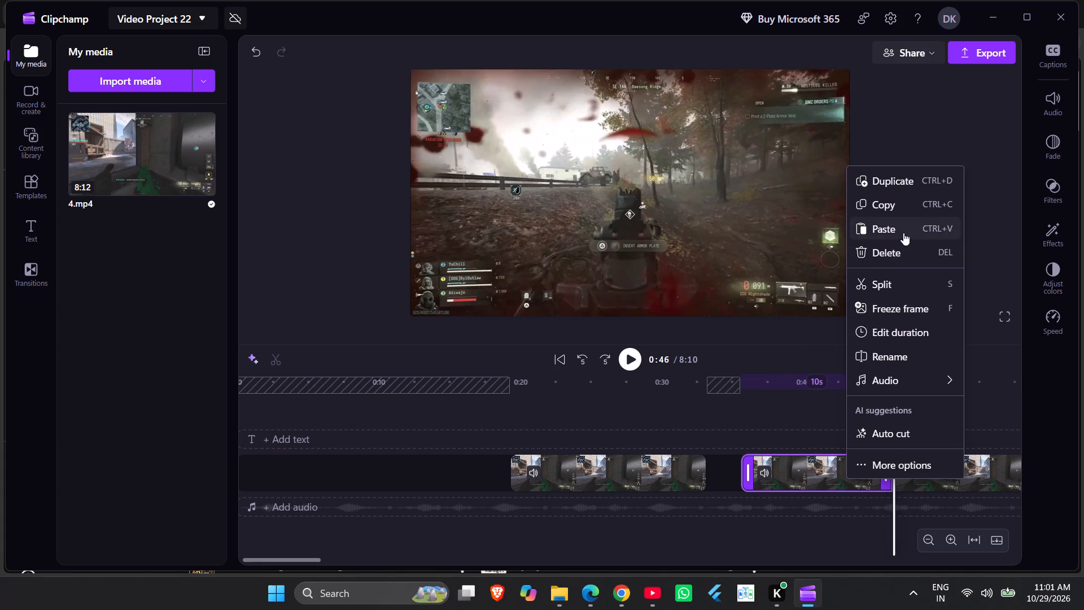
{"action": "left_click", "coordinate": [903, 249]}
Play the footage after the gap and split the remaining clip at about 0:49.
{"action": "key", "text": "space"}
{"action": "key", "text": "space"}
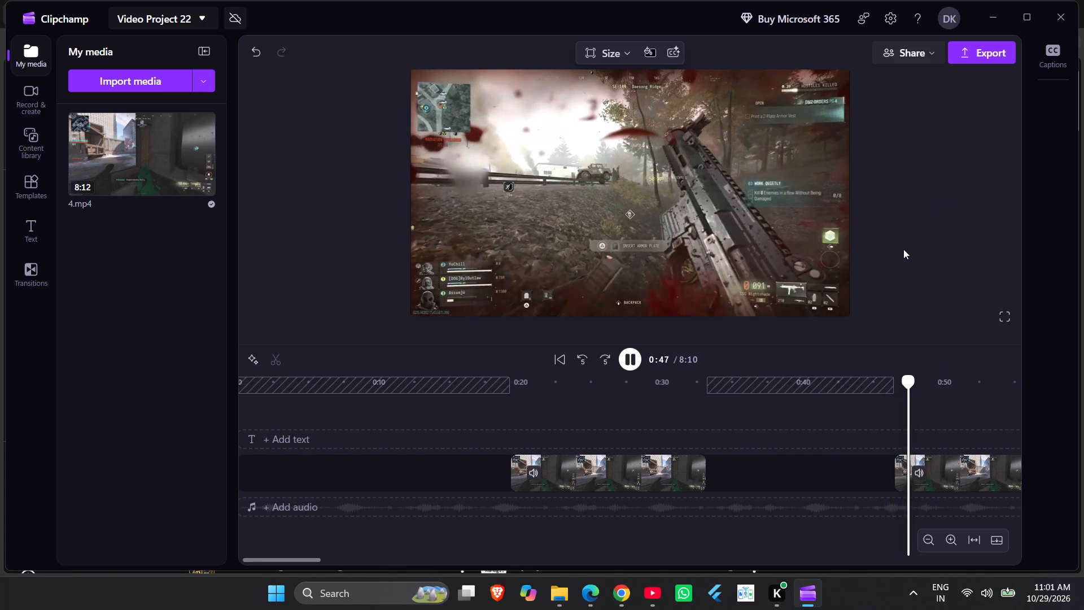
{"action": "key", "text": "space"}
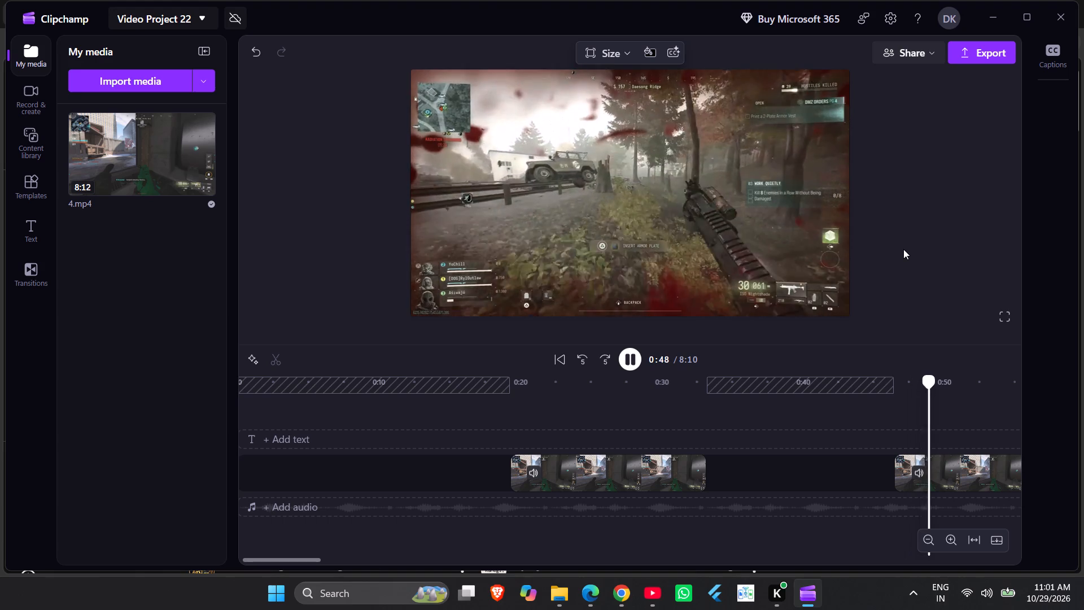
{"action": "key", "text": "space"}
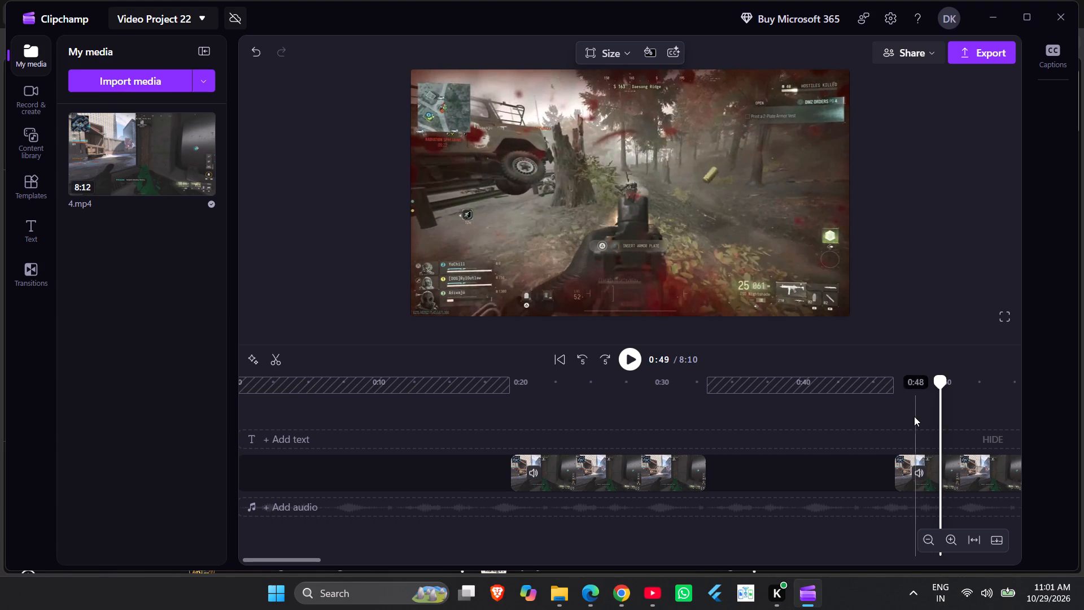
{"action": "key", "text": "Left"}
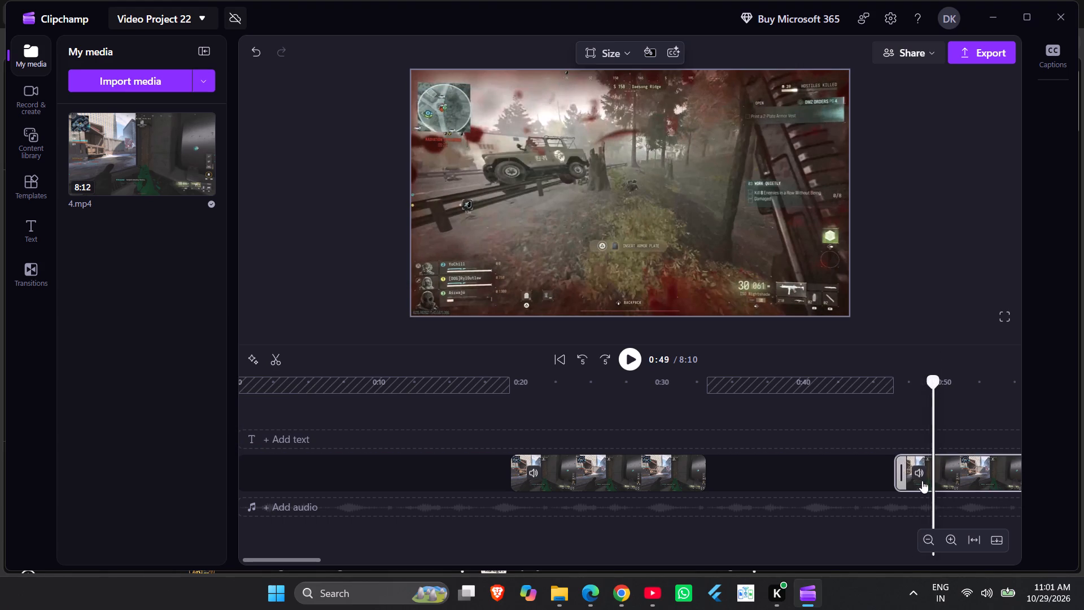
{"action": "key", "text": "s"}
Move the 2-second forest clip directly in front of the 13-second triple-kill clip.
{"action": "left_click", "coordinate": [917, 473]}
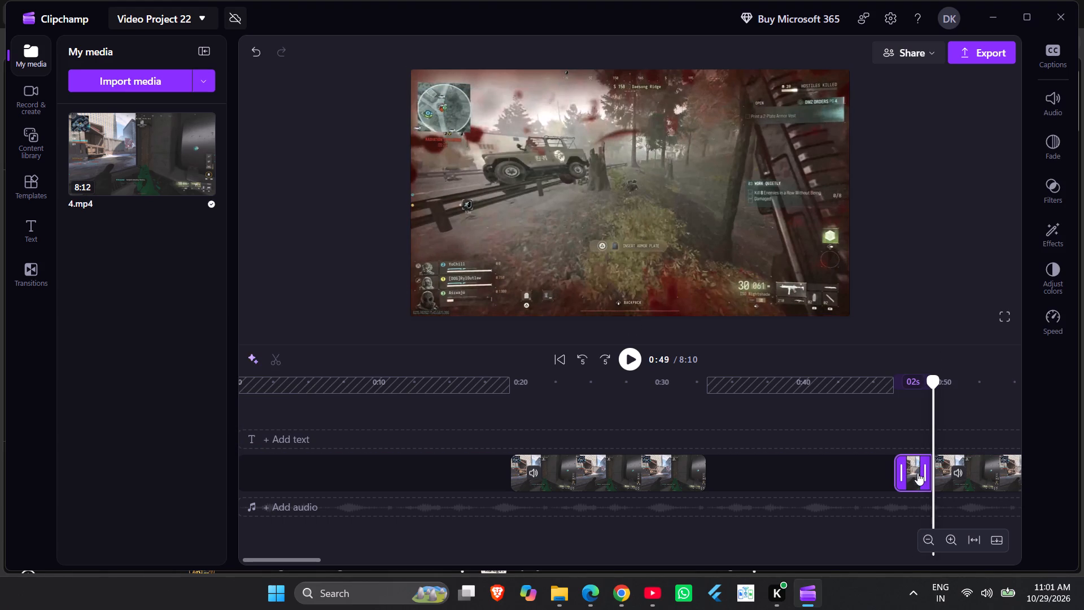
{"action": "left_click_drag", "start_coordinate": [917, 473], "coordinate": [494, 470]}
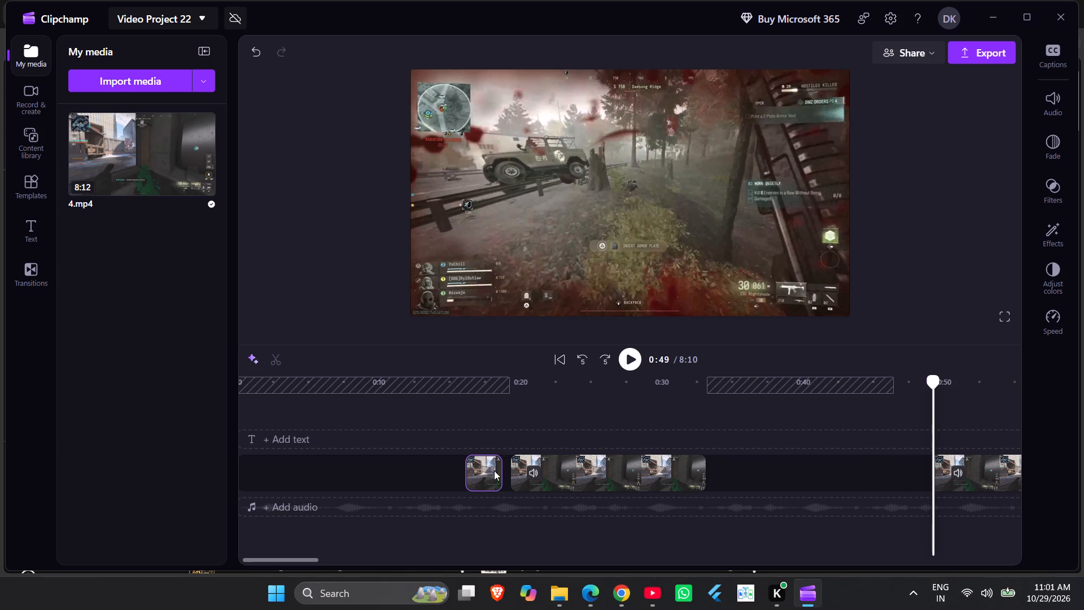
{"action": "left_click_drag", "start_coordinate": [494, 470], "coordinate": [495, 472]}
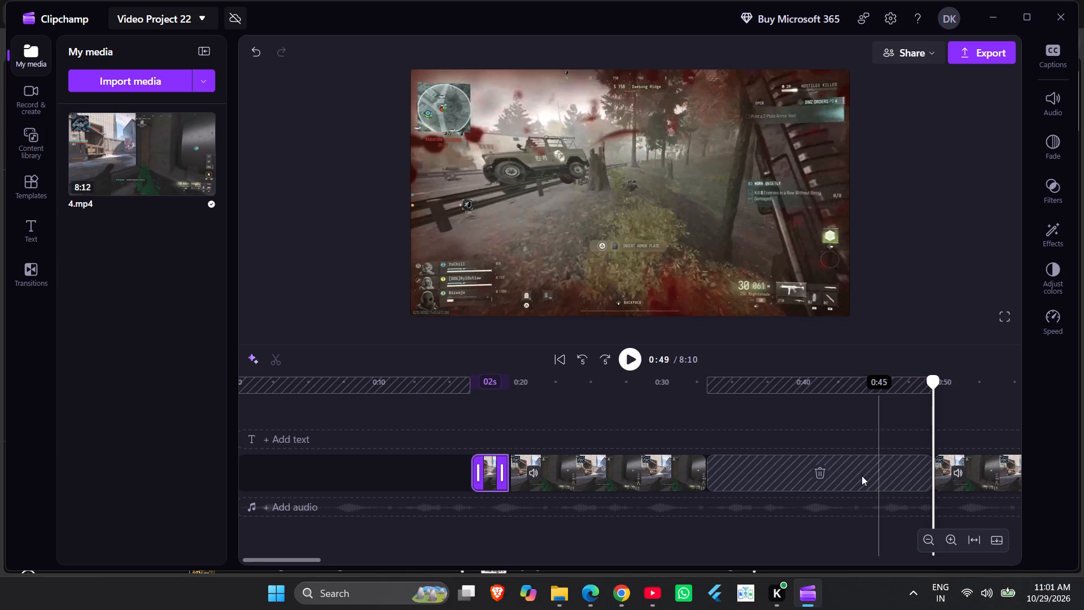
Preview the footage up to about 0:58 and delete the long remaining 4.mp4 segment.
{"action": "key", "text": "space"}
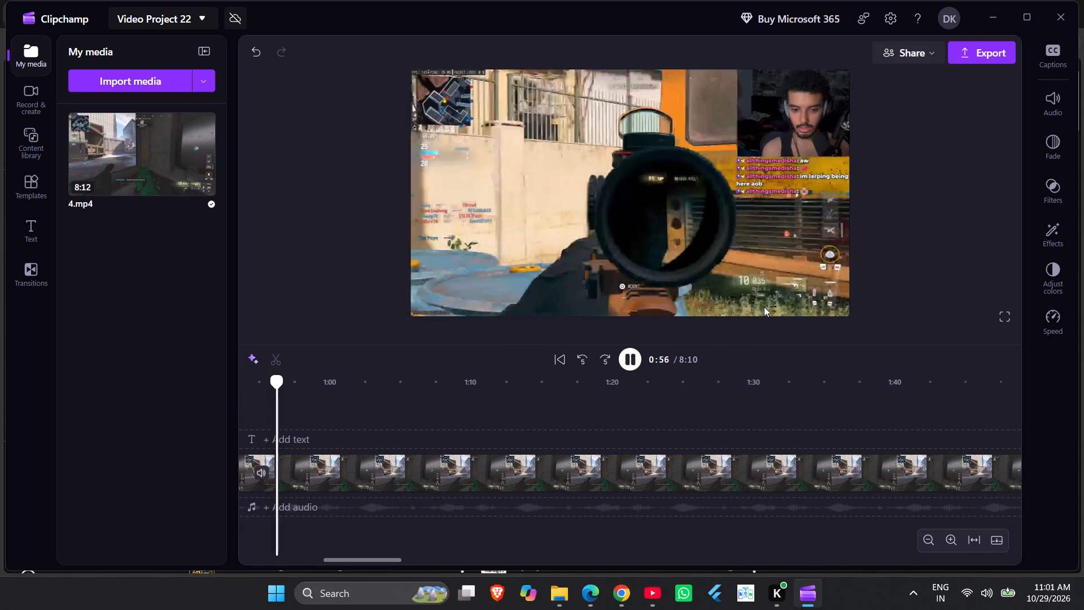
{"action": "left_click", "coordinate": [541, 457]}
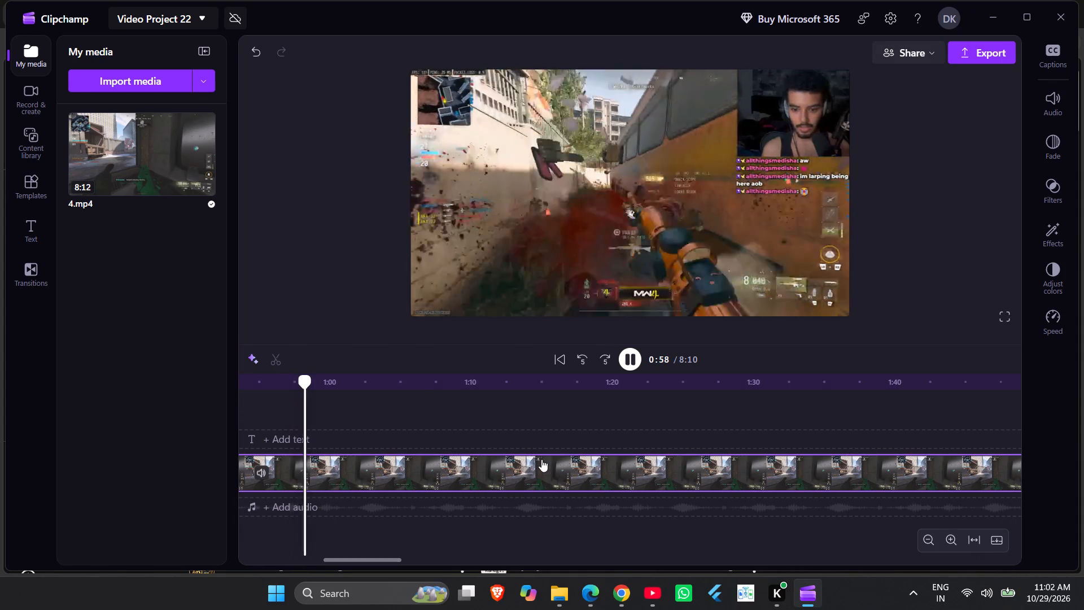
{"action": "right_click", "coordinate": [541, 459]}
{"action": "left_click", "coordinate": [593, 234]}
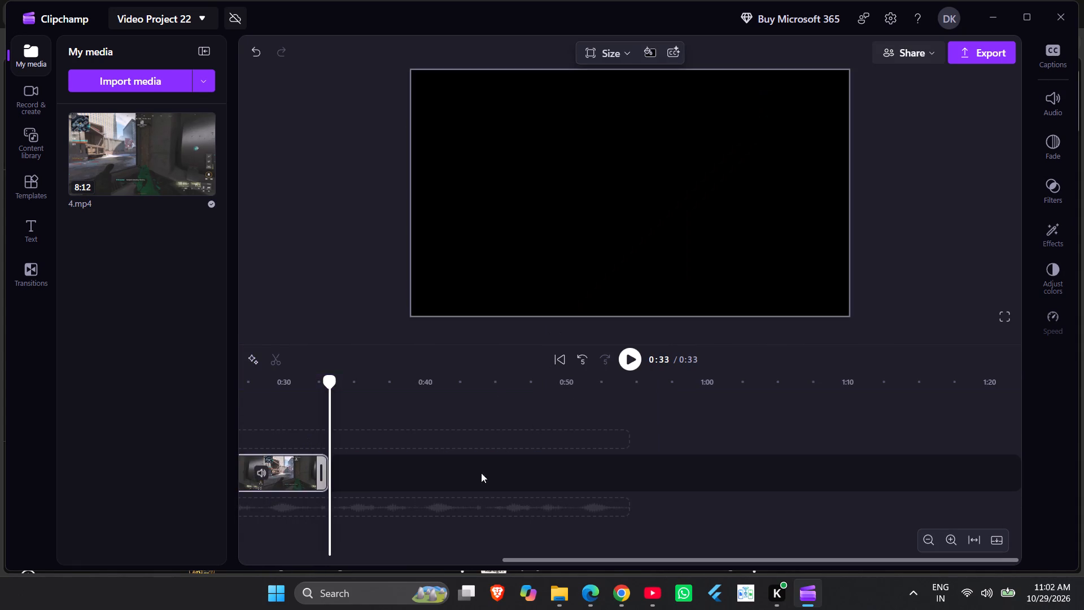
Remove the empty gap at the start of the timeline so both clips begin at 0:00.
{"action": "left_click_drag", "start_coordinate": [560, 564], "coordinate": [198, 550]}
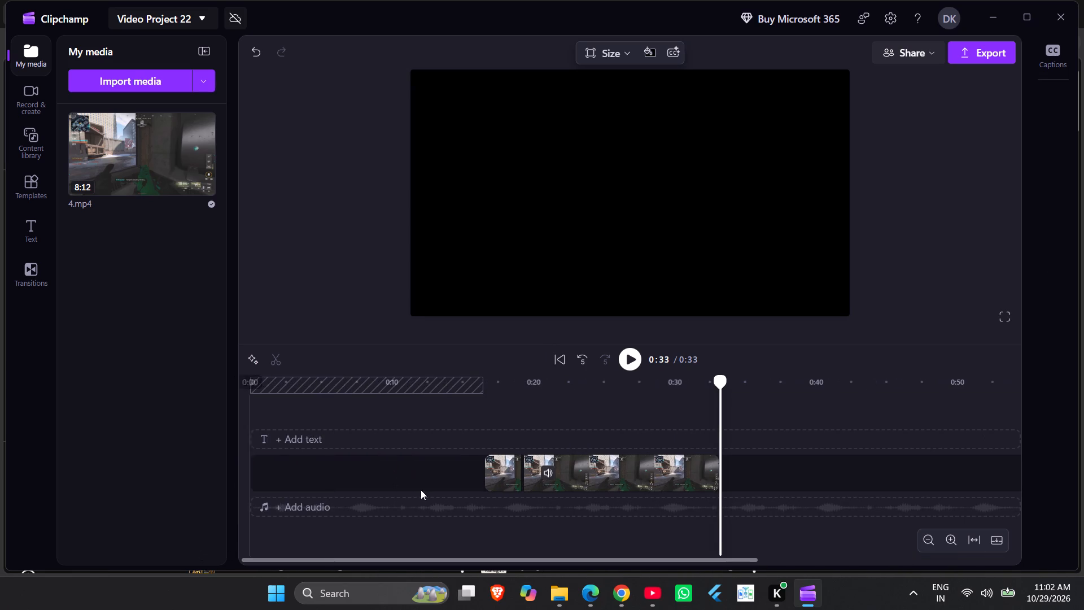
{"action": "left_click", "coordinate": [365, 470]}
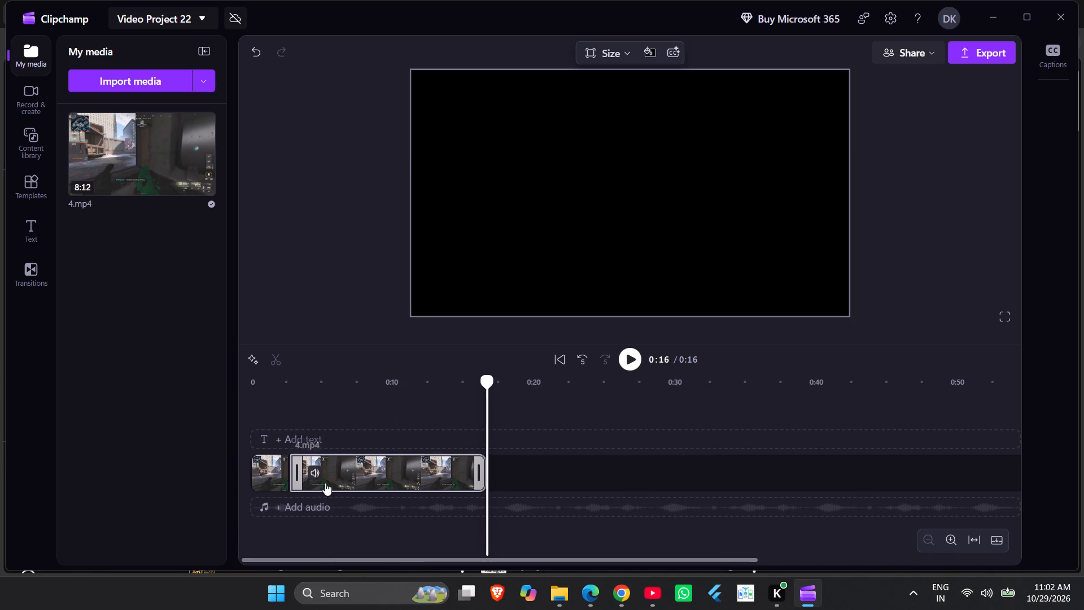
Add a Burn transition at the cut between the 2-second forest clip and the triple-kill clip.
{"action": "left_click", "coordinate": [290, 477]}
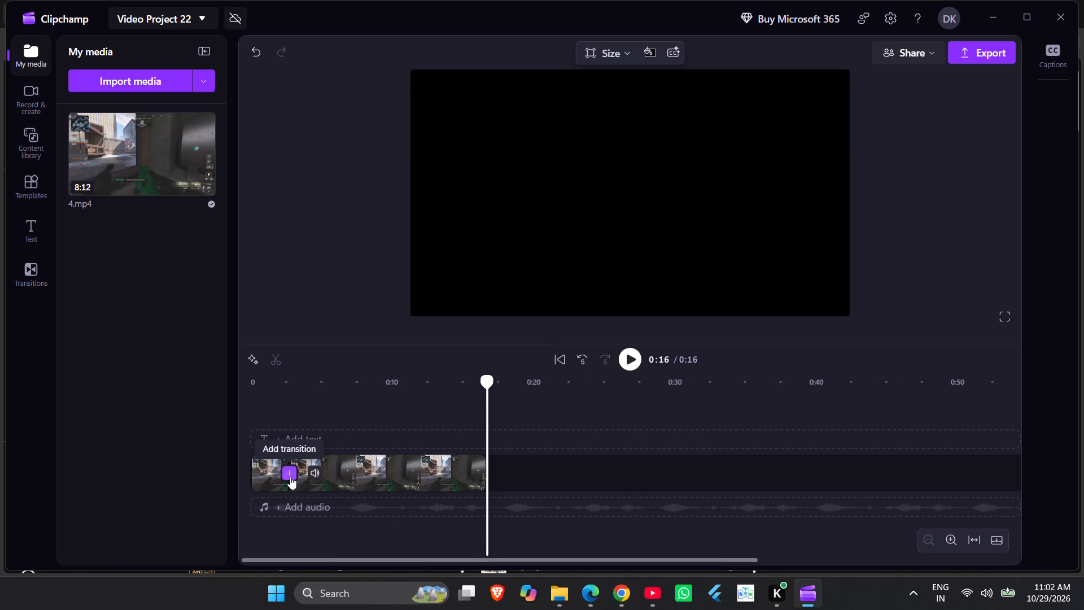
{"action": "left_click", "coordinate": [27, 274]}
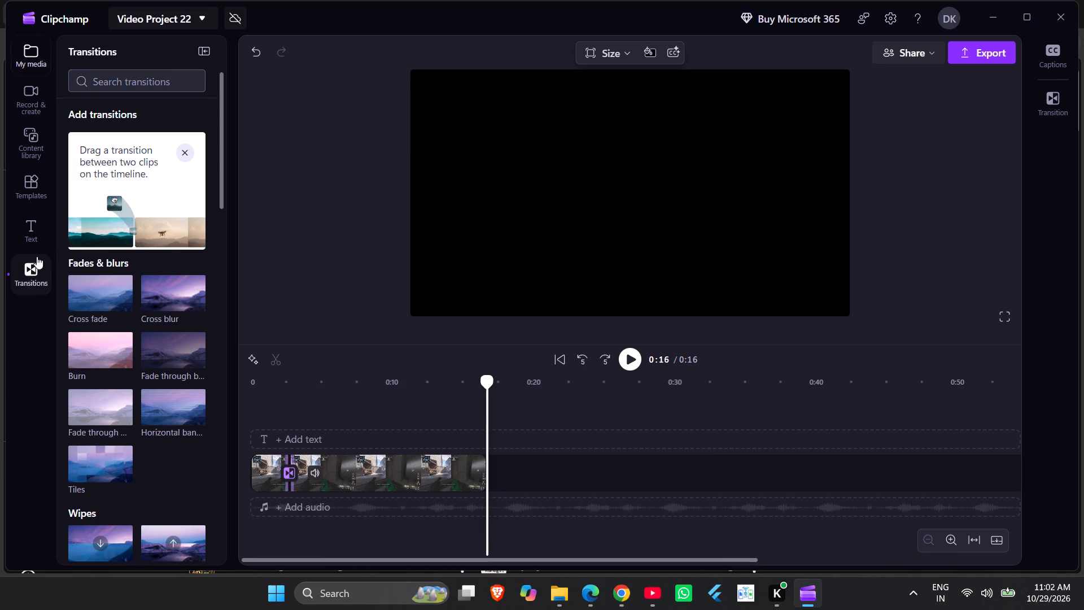
{"action": "left_click_drag", "start_coordinate": [102, 356], "coordinate": [292, 468]}
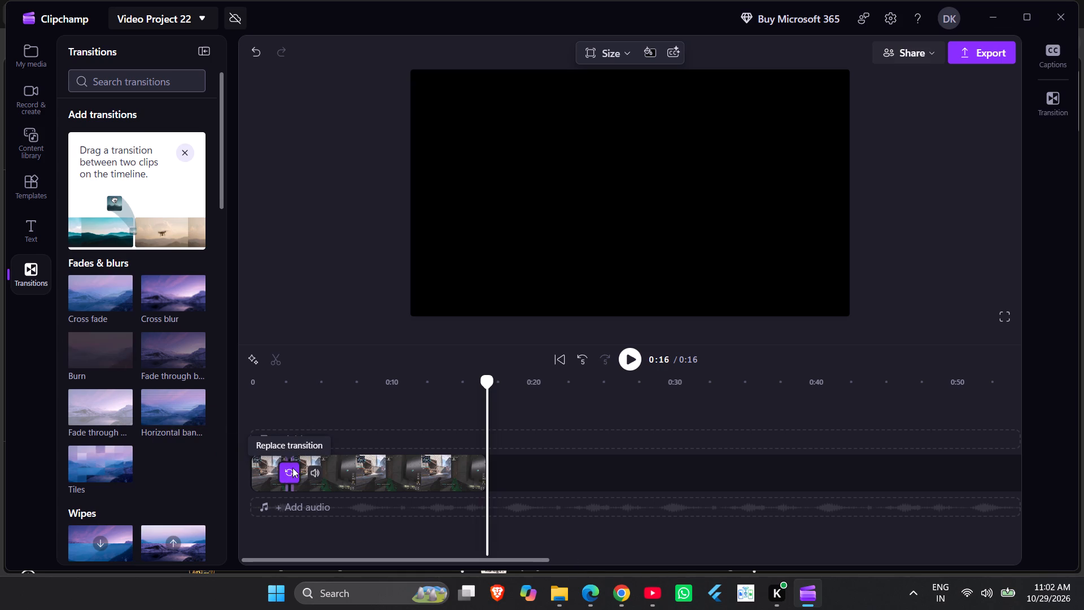
{"action": "left_click_drag", "start_coordinate": [292, 468], "coordinate": [292, 469]}
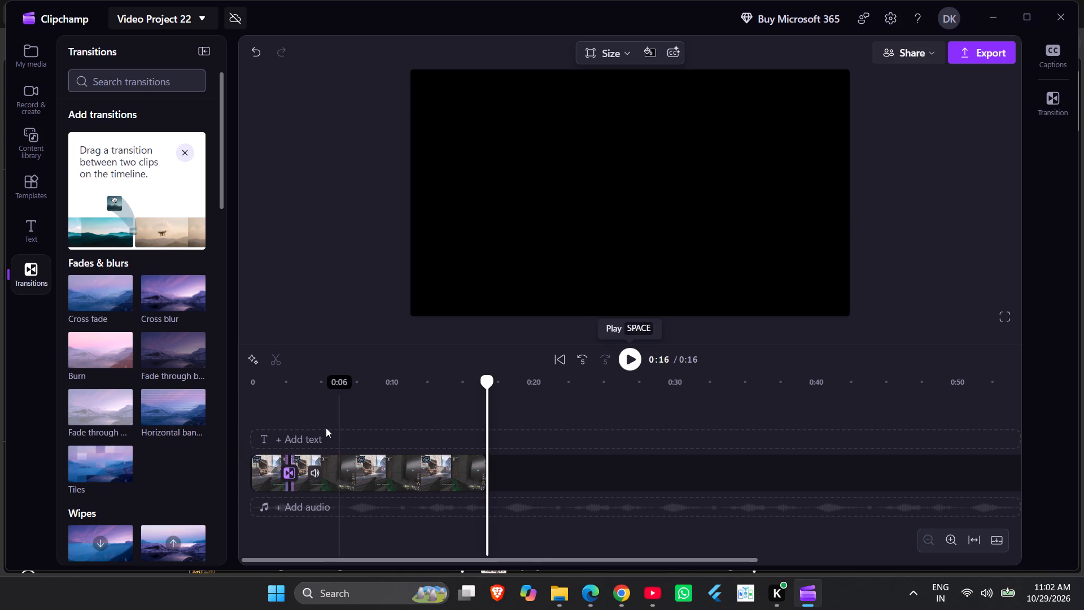
Play the edit from 0:00 through to the end to check the transition and both clips.
{"action": "left_click", "coordinate": [257, 420]}
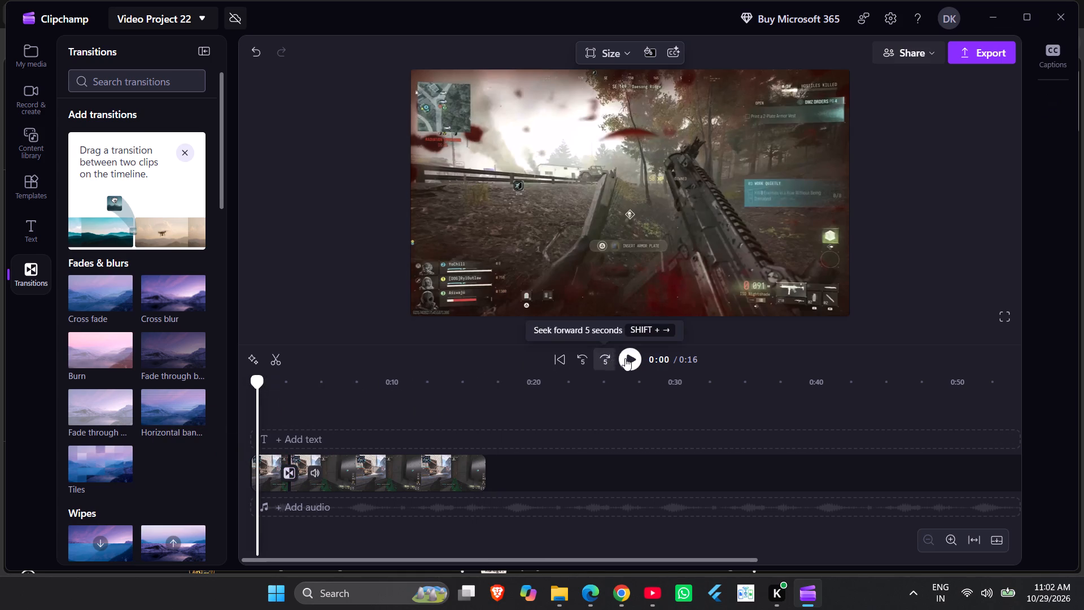
{"action": "left_click", "coordinate": [626, 358]}
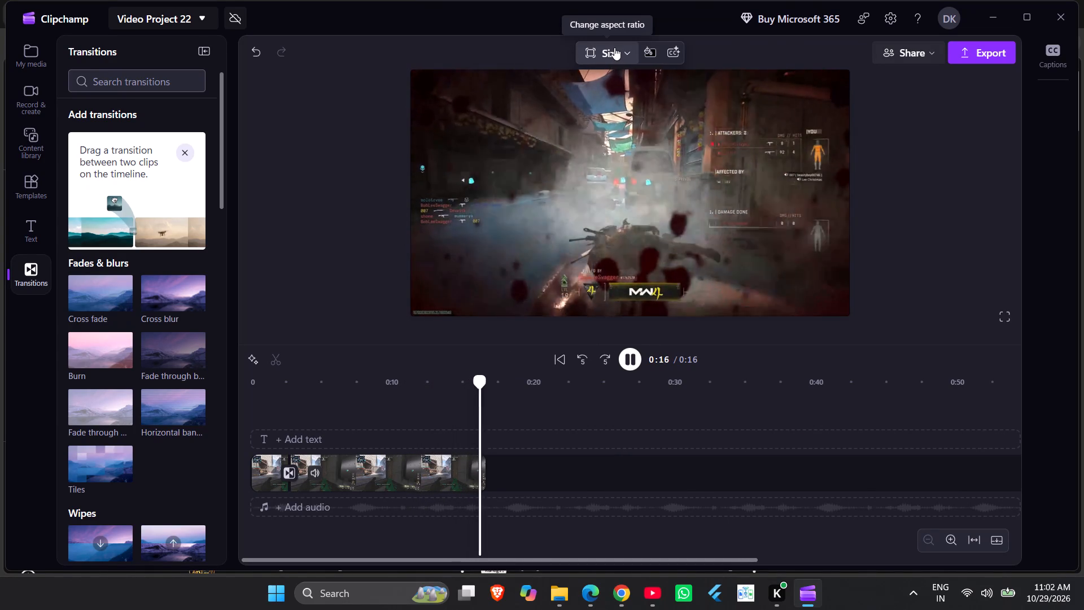
Change the video's aspect ratio to Vertical 9:16.
{"action": "left_click", "coordinate": [614, 47]}
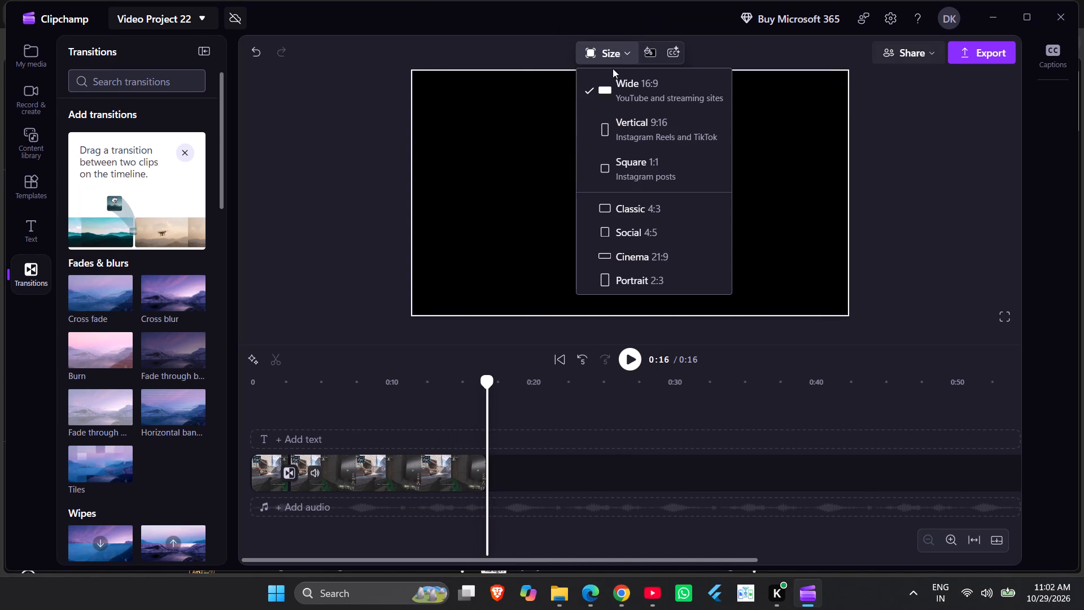
{"action": "left_click", "coordinate": [617, 125]}
{"action": "left_click", "coordinate": [866, 190]}
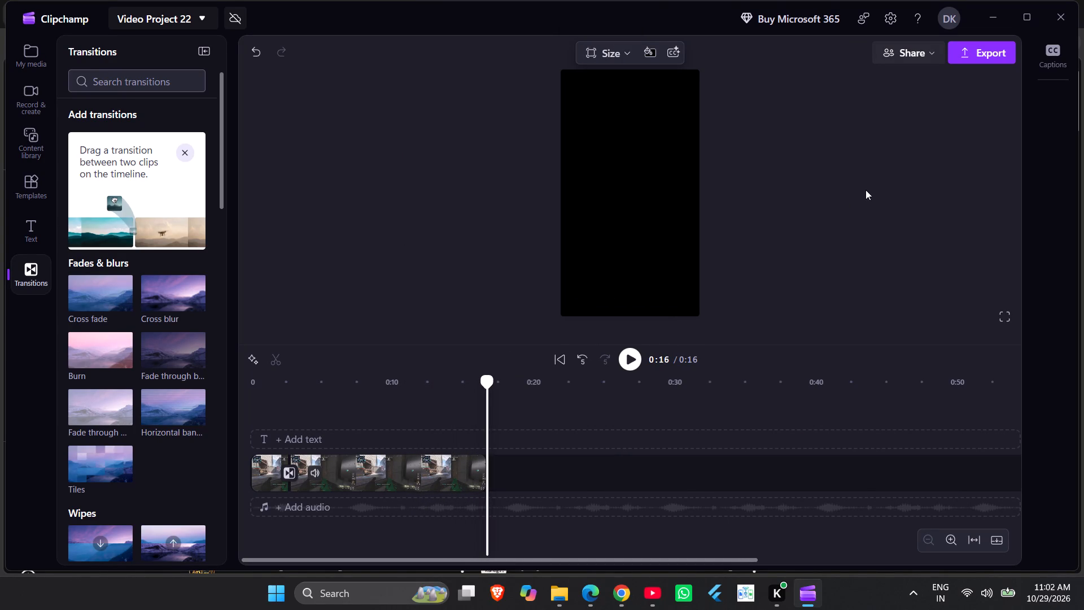
Start exporting the video and replace the default file name with 20-10-26.
{"action": "left_click", "coordinate": [1011, 58]}
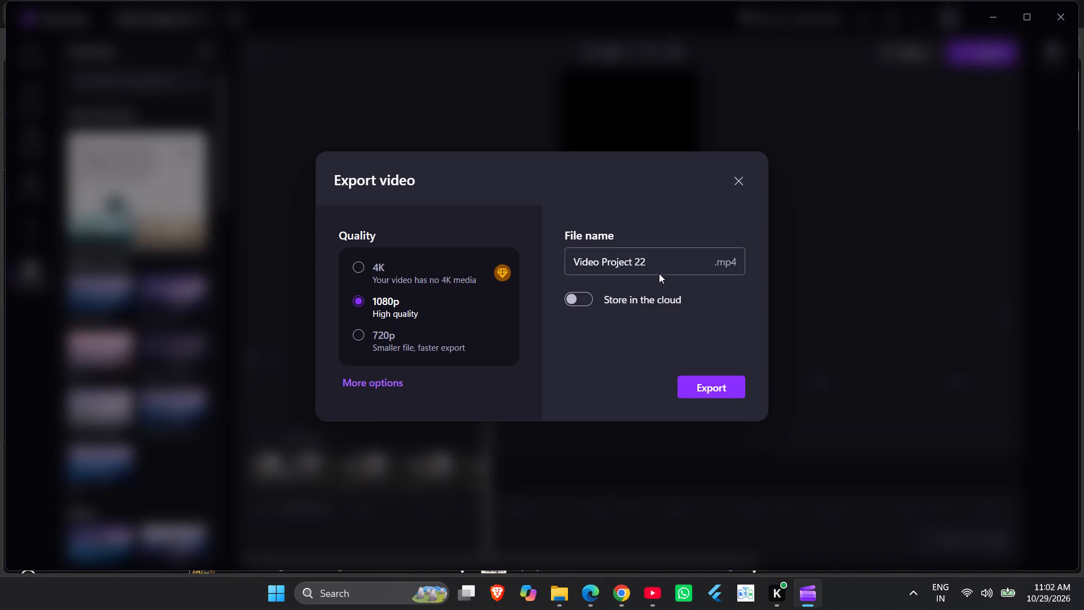
{"action": "left_click", "coordinate": [662, 261]}
{"action": "key", "text": "BackSpace"}
{"action": "key", "text": "BackSpace"}
{"action": "key", "text": "BackSpace"}
{"action": "key", "text": "BackSpace"}
{"action": "key", "text": "BackSpace"}
{"action": "key", "text": "BackSpace"}
{"action": "key", "text": "BackSpace"}
{"action": "key", "text": "BackSpace"}
{"action": "key", "text": "BackSpace"}
{"action": "key", "text": "BackSpace"}
{"action": "key", "text": "BackSpace"}
{"action": "key", "text": "BackSpace"}
{"action": "key", "text": "BackSpace"}
{"action": "key", "text": "BackSpace"}
{"action": "key", "text": "BackSpace"}
{"action": "key", "text": "BackSpace"}
{"action": "key", "text": "BackSpace"}
{"action": "key", "text": "BackSpace"}
{"action": "key", "text": "BackSpace"}
{"action": "key", "text": "BackSpace"}
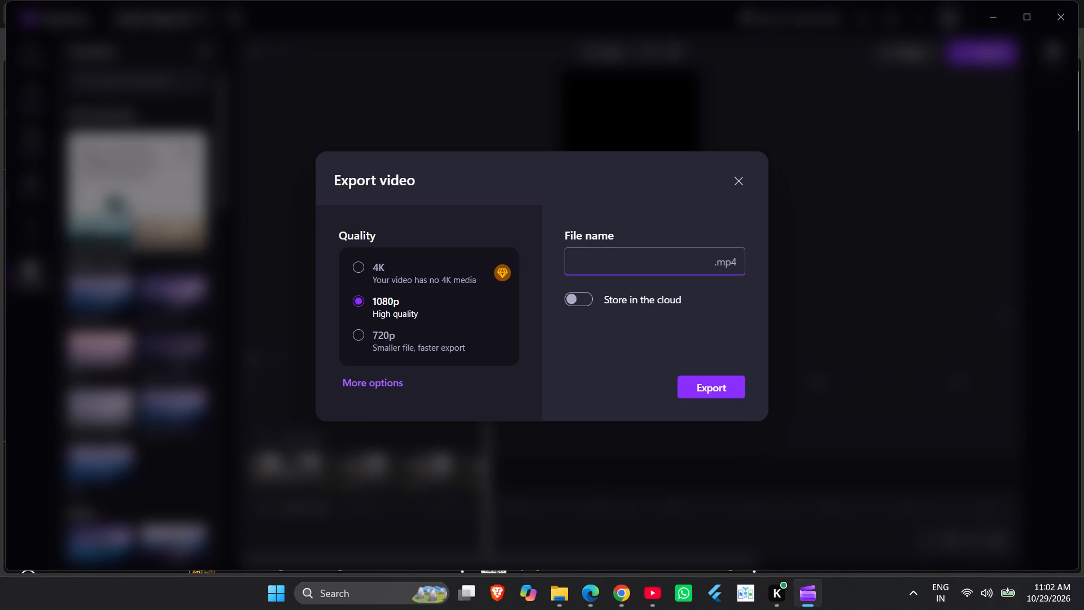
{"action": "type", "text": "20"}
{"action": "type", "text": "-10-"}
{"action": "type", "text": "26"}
Correct the export file name to 29-10-26(3) and export the video at 1080p.
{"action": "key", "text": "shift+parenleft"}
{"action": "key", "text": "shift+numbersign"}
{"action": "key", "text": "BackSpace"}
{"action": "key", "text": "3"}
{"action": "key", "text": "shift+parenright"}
{"action": "left_click", "coordinate": [583, 263]}
{"action": "key", "text": "BackSpace"}
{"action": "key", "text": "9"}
{"action": "left_click", "coordinate": [707, 383]}
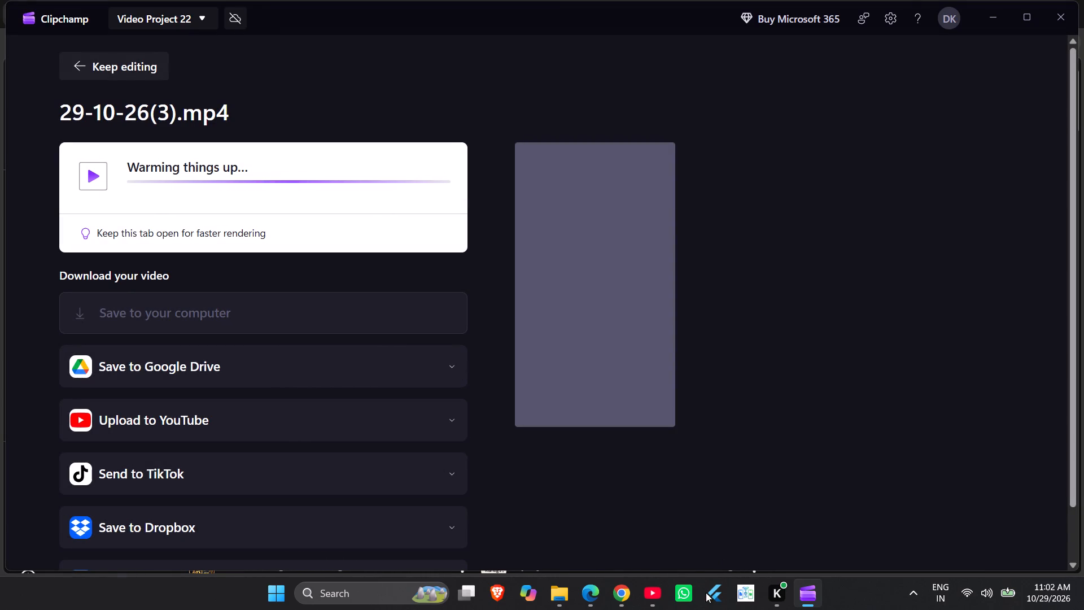
Switch to Chrome, open x.com/explore in a new tab, and close the Instagram audio tab.
{"action": "left_click", "coordinate": [644, 592]}
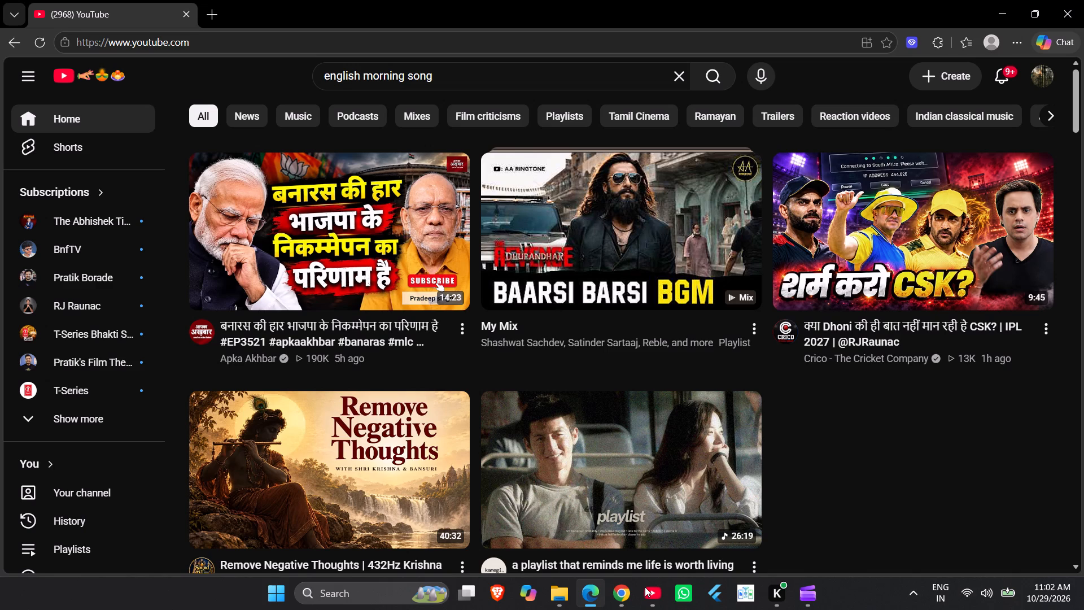
{"action": "left_click", "coordinate": [618, 596]}
{"action": "left_click", "coordinate": [540, 0]}
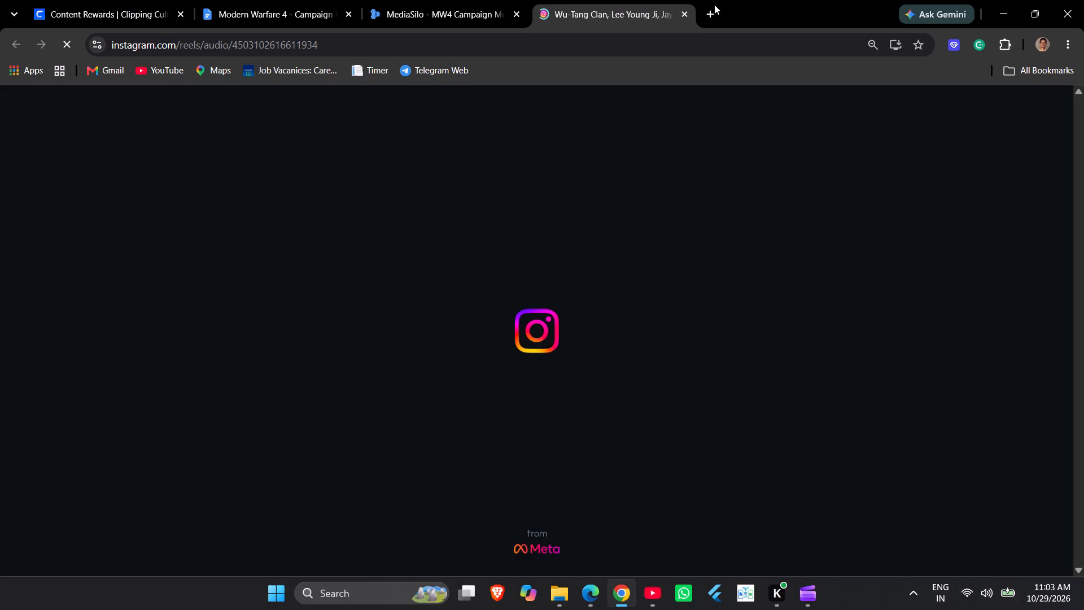
{"action": "left_click", "coordinate": [707, 0]}
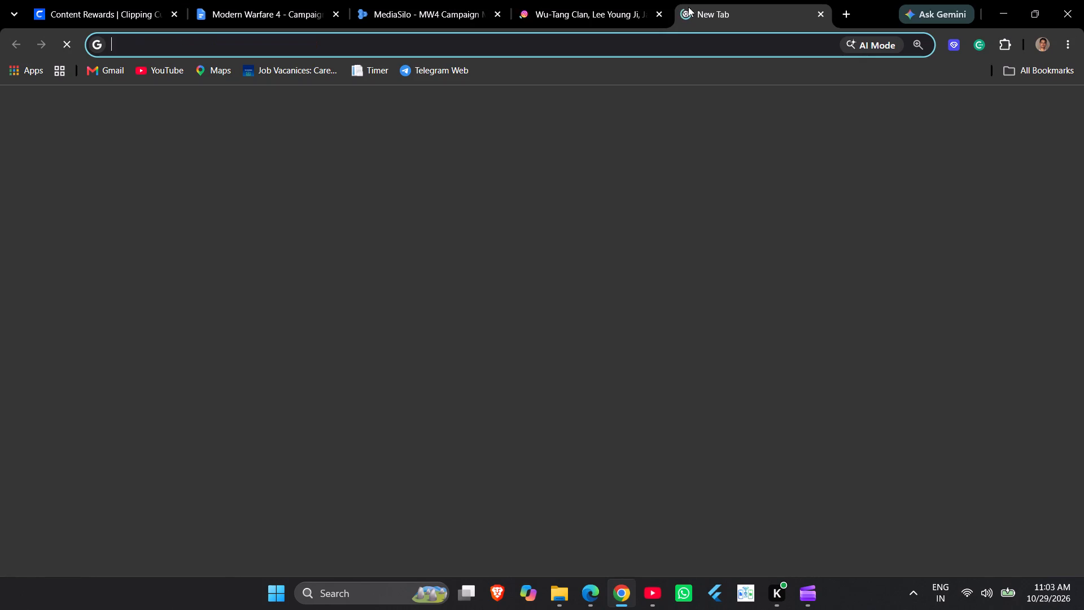
{"action": "left_click", "coordinate": [661, 7]}
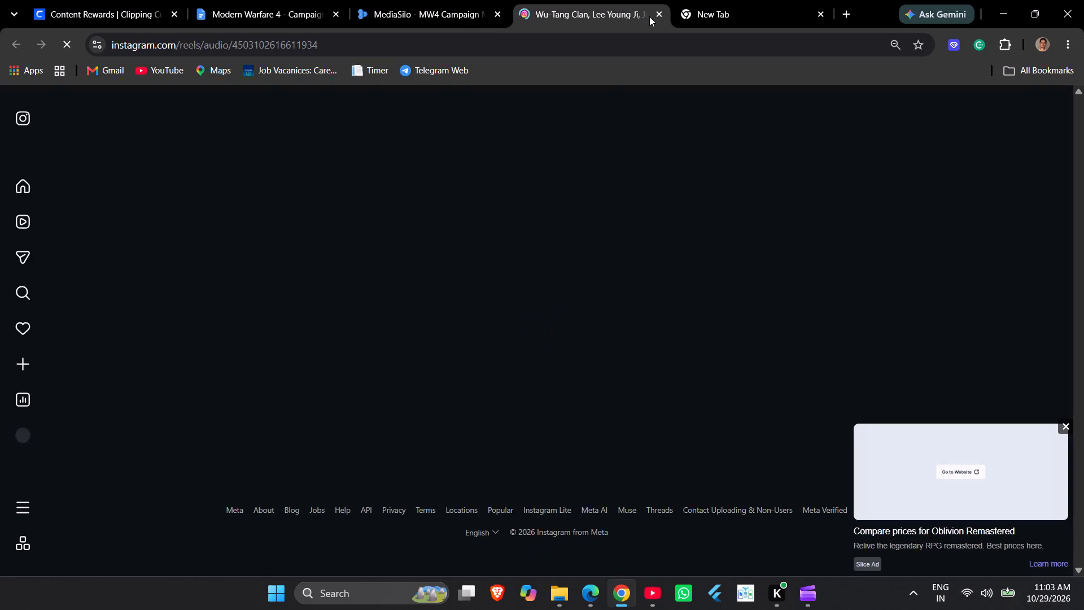
{"action": "left_click", "coordinate": [649, 16]}
{"action": "left_click", "coordinate": [659, 16]}
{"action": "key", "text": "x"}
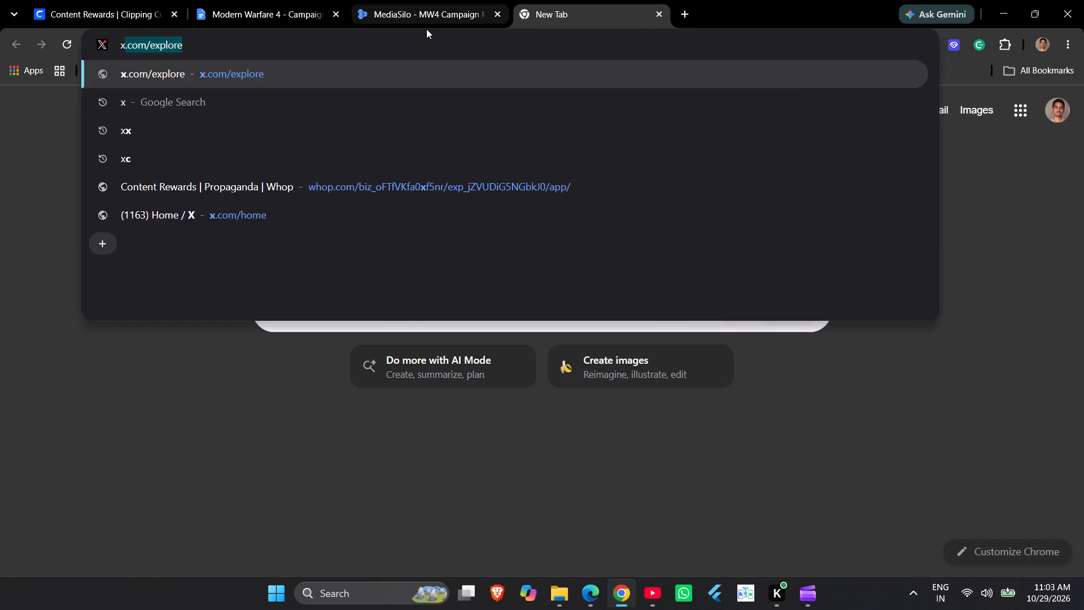
{"action": "key", "text": "Return"}
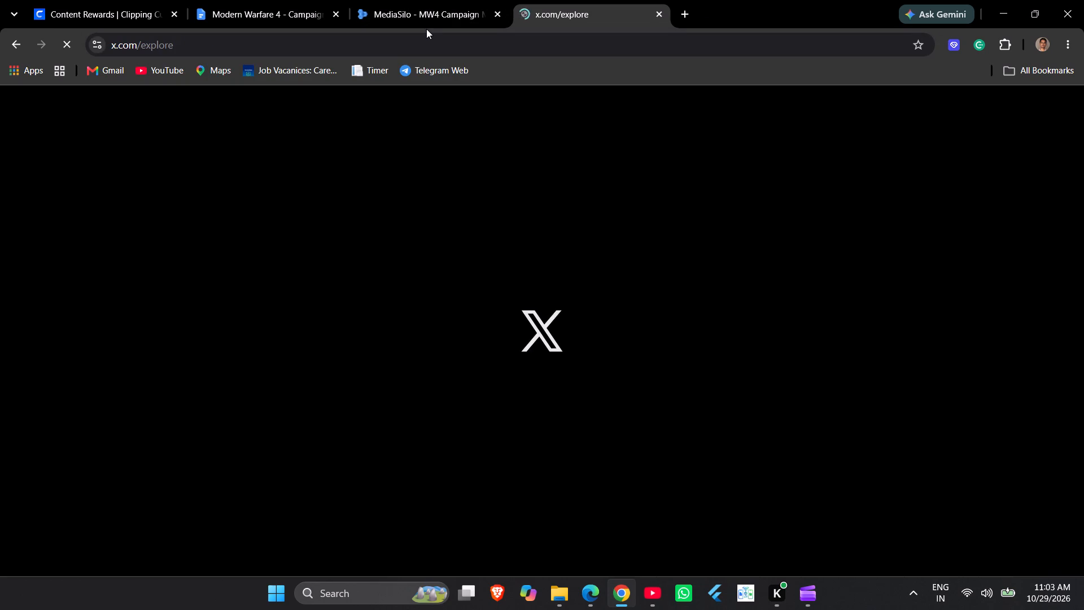